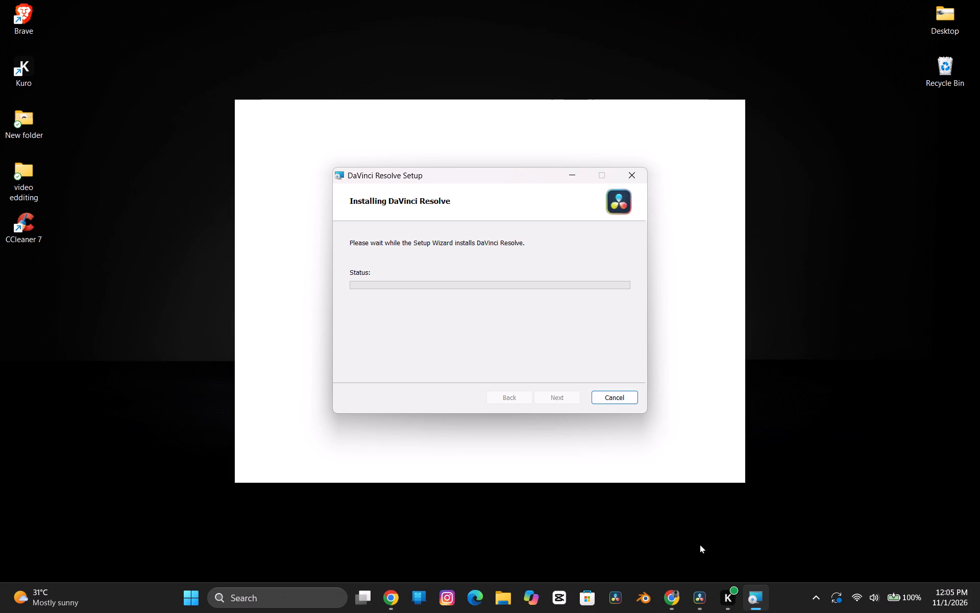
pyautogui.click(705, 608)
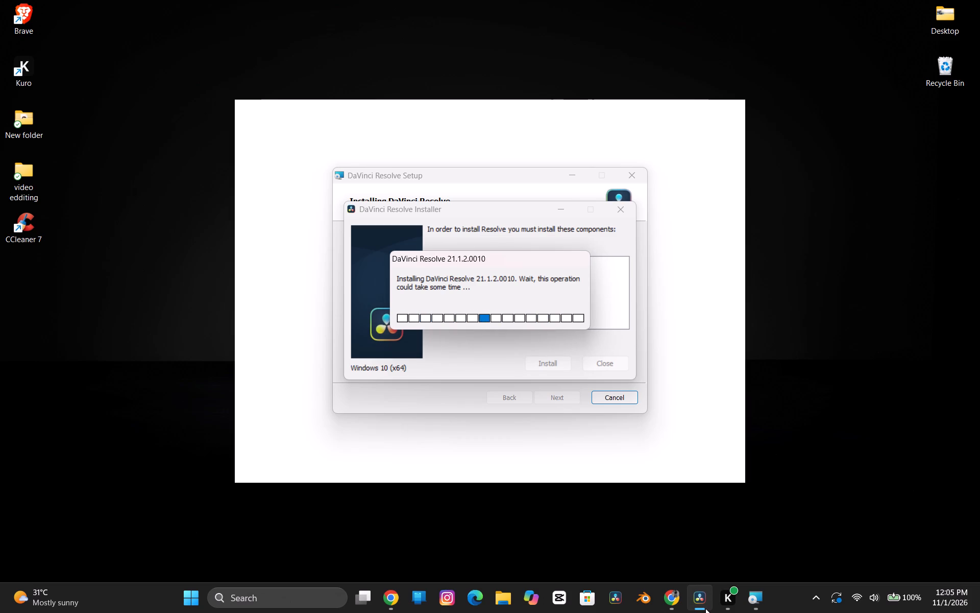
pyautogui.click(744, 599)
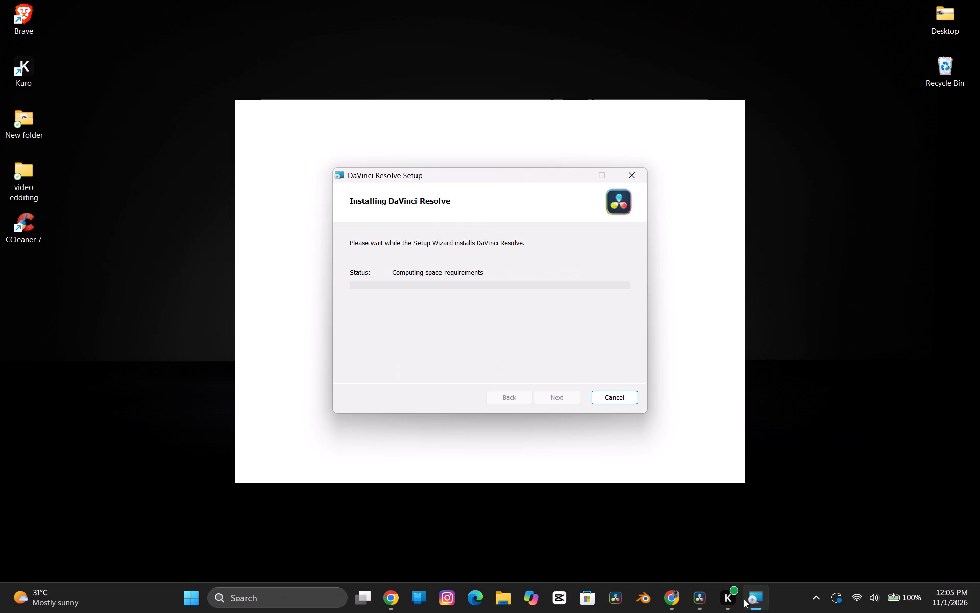
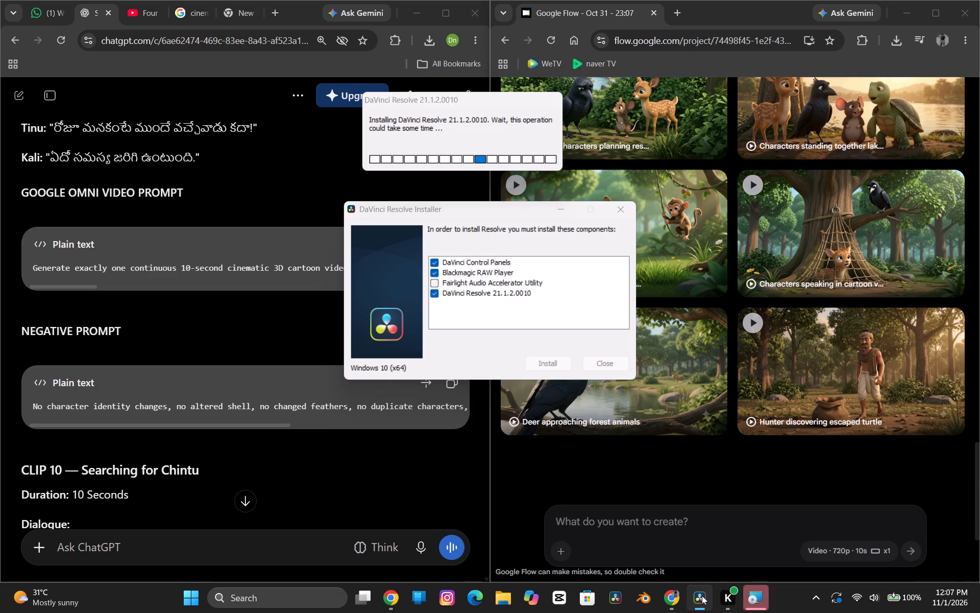
pyautogui.click(751, 612)
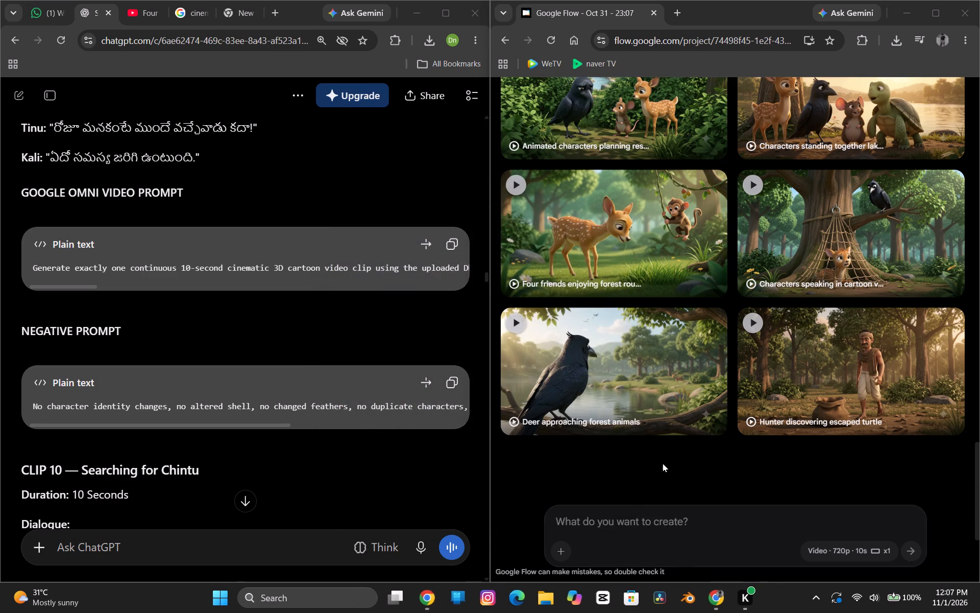
# Launch DaVinci Resolve and go through its welcome screens to start with the existing settings.
pyautogui.click(654, 606)
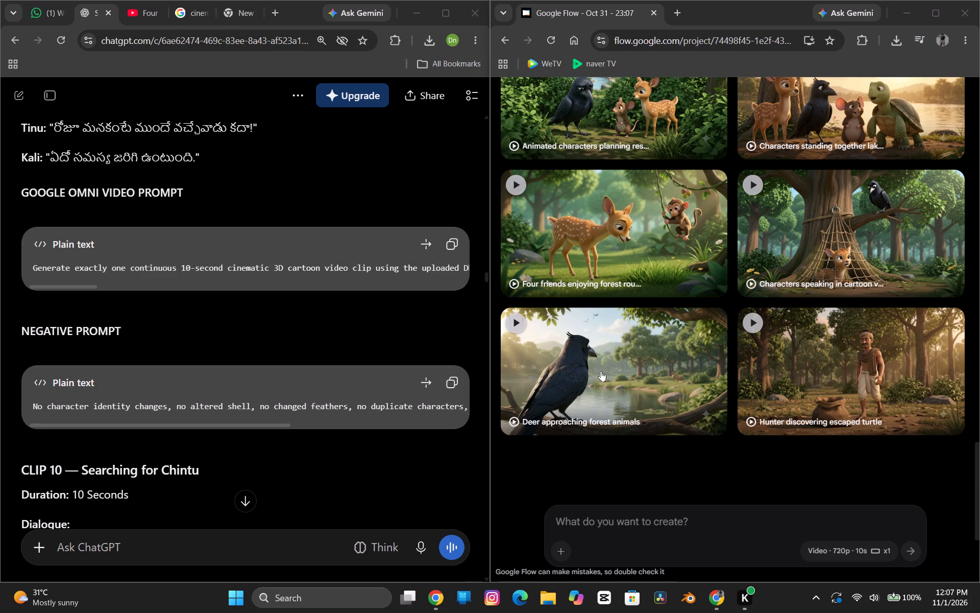
pyautogui.scroll(1, 613, 360)
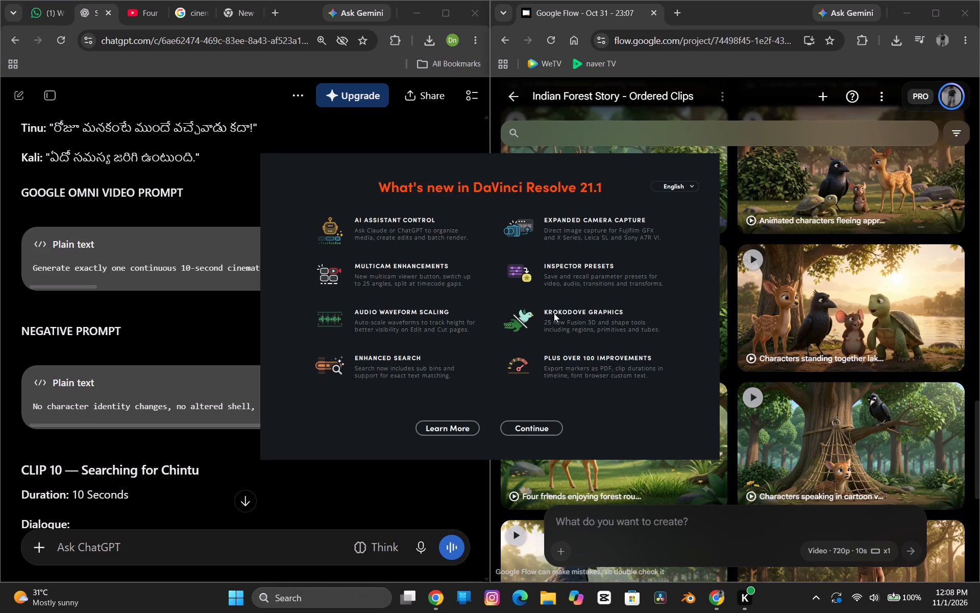
pyautogui.click(535, 431)
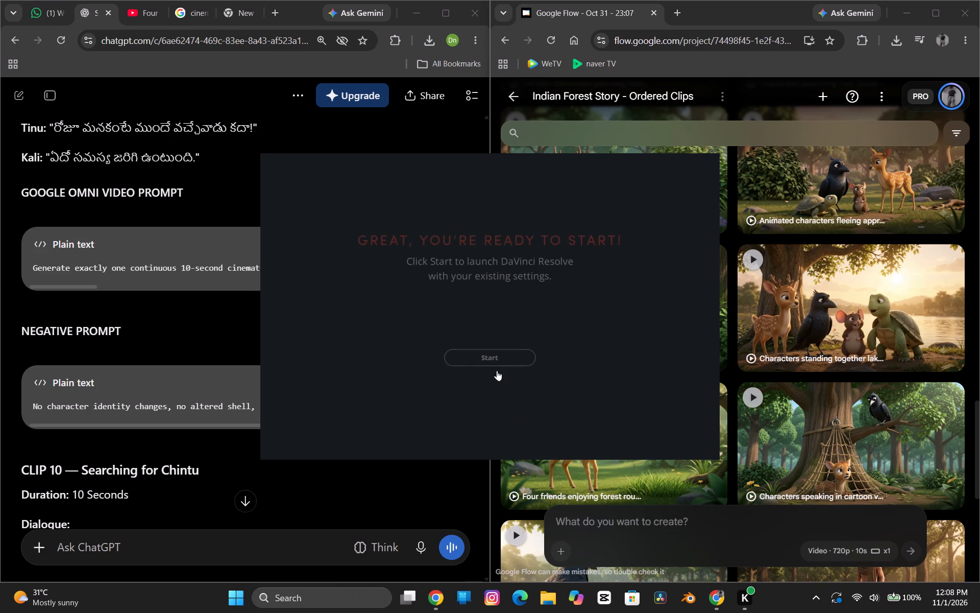
pyautogui.click(495, 359)
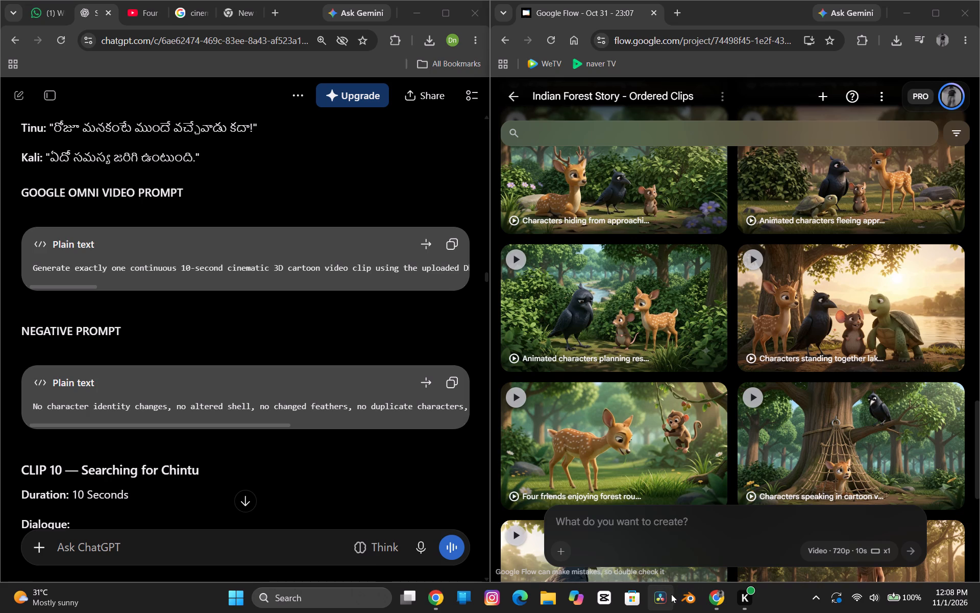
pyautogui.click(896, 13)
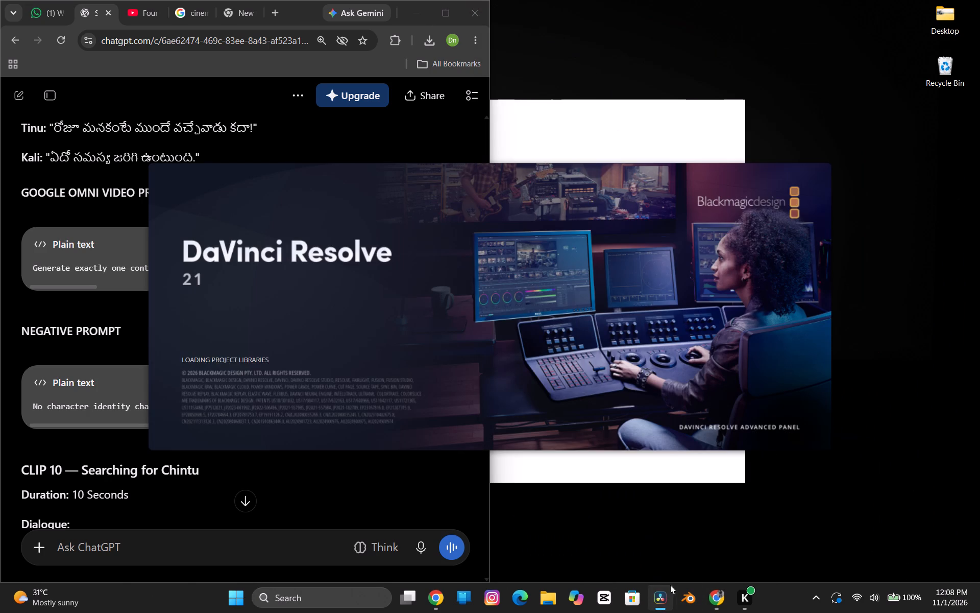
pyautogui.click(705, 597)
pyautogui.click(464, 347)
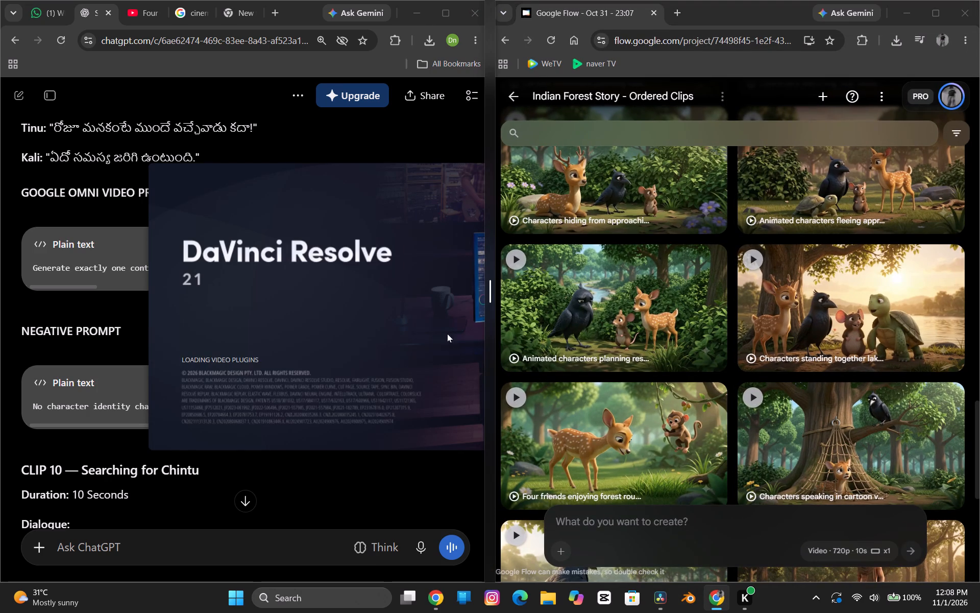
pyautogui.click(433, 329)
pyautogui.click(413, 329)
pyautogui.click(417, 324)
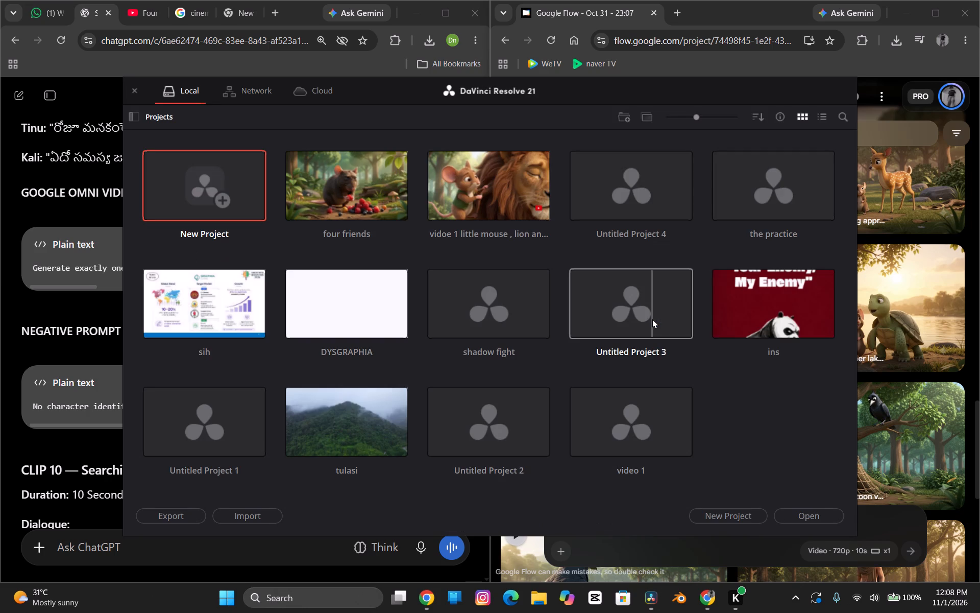
# Open the "four friends" project and upgrade it to the DaVinci Resolve 21 version.
pyautogui.click(397, 204)
pyautogui.doubleClick(385, 205)
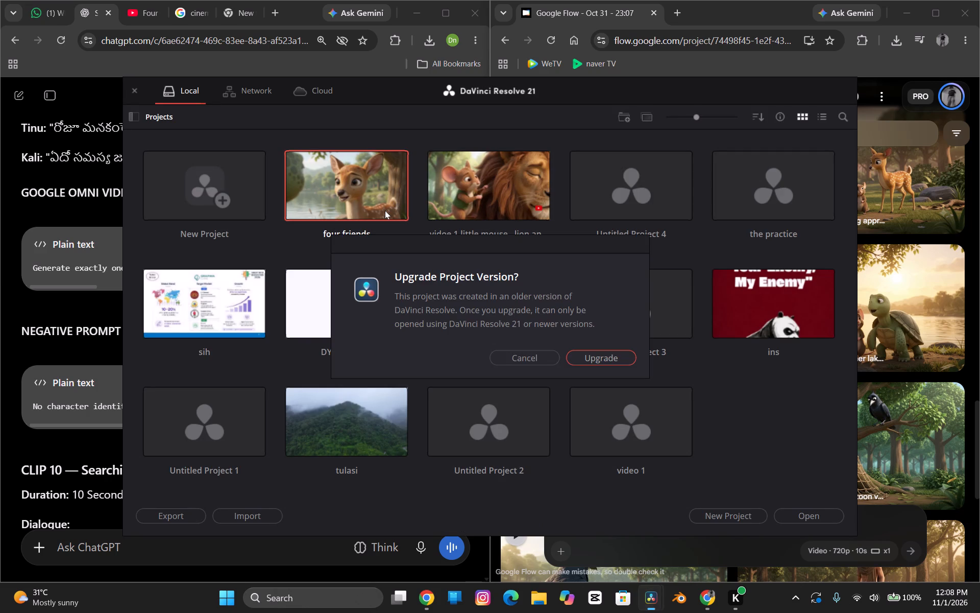
pyautogui.click(561, 358)
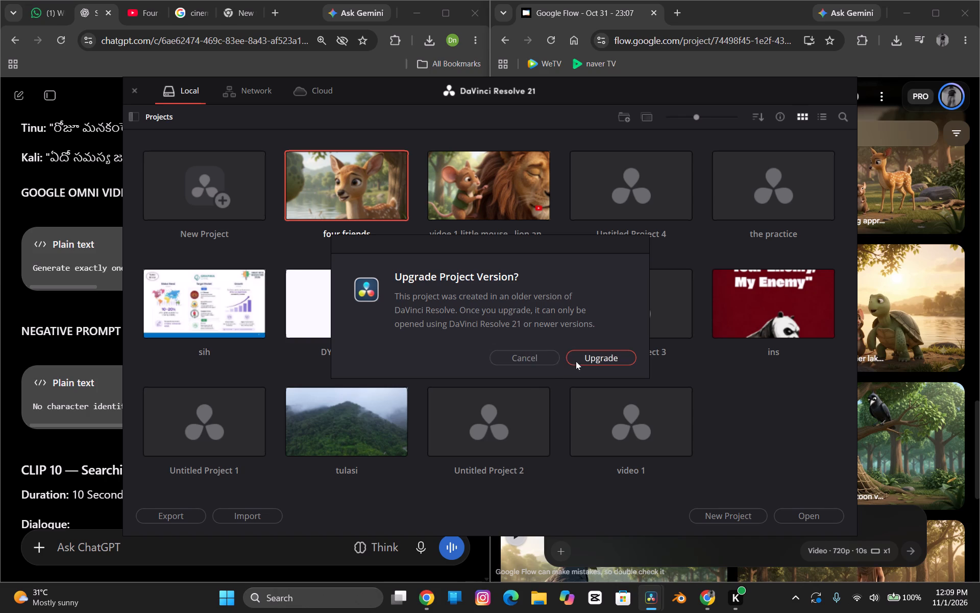
pyautogui.click(577, 361)
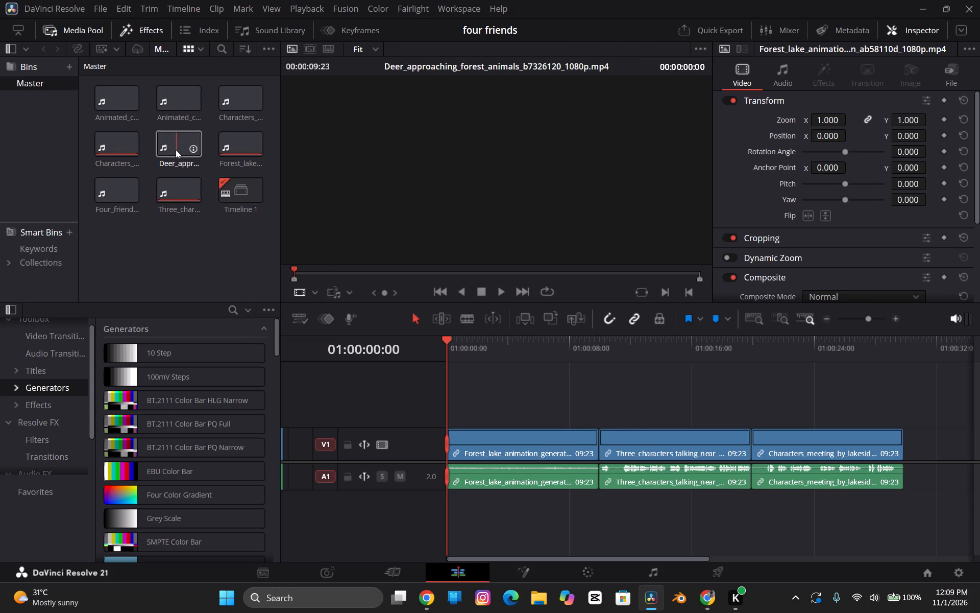
# Overwrite the third timeline clip on V1 and A1 with the Deer_approaching_forest_animals clip, and scrub the timeline to 01:00:19:05.
pyautogui.moveTo(175, 147); pyautogui.dragTo(758, 460)
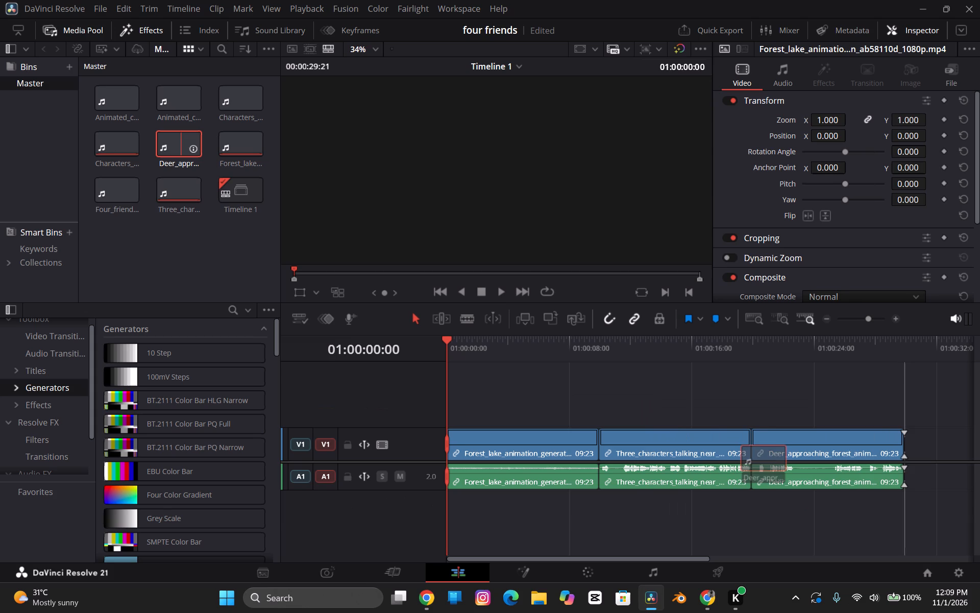
pyautogui.moveTo(758, 460); pyautogui.dragTo(758, 460)
pyautogui.scroll(2, 729, 480)
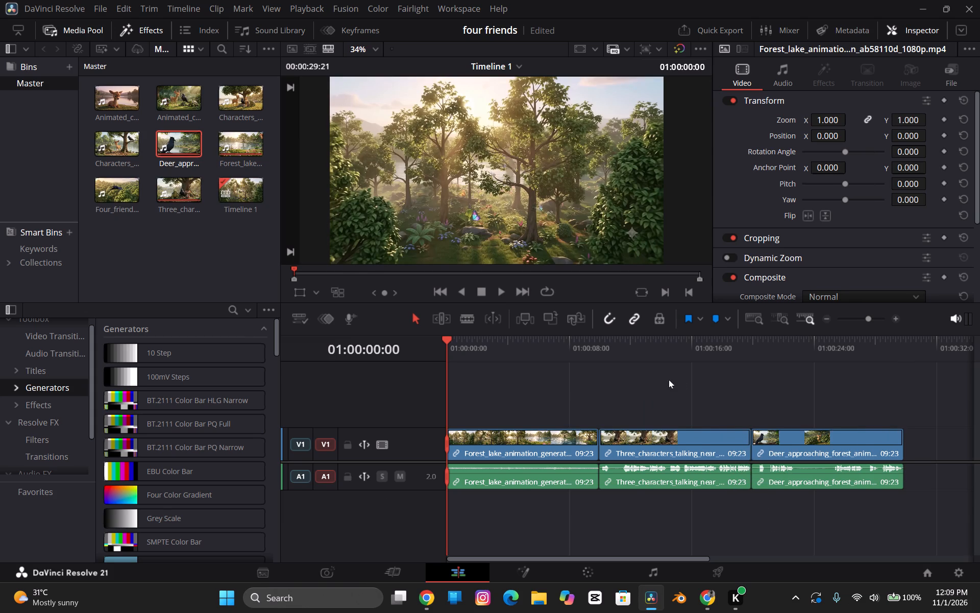
pyautogui.moveTo(641, 352); pyautogui.dragTo(668, 360)
pyautogui.moveTo(738, 360); pyautogui.dragTo(726, 356)
pyautogui.moveTo(698, 351); pyautogui.dragTo(741, 371)
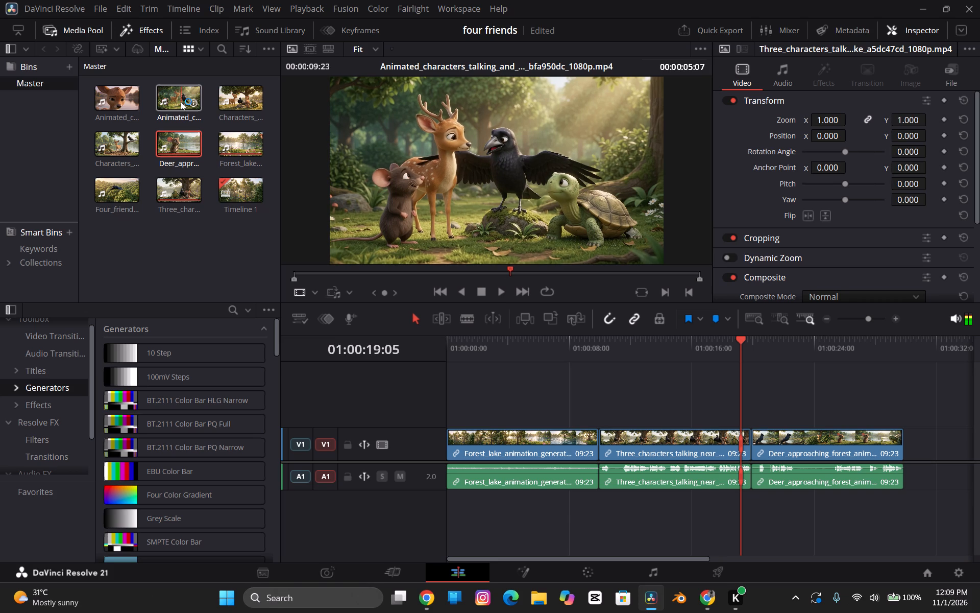
# Add the Characters_gathering_beneath_lak… clip to V1 and A1, placed directly against the end of the Deer_approaching_forest_animals clip.
pyautogui.click(231, 101)
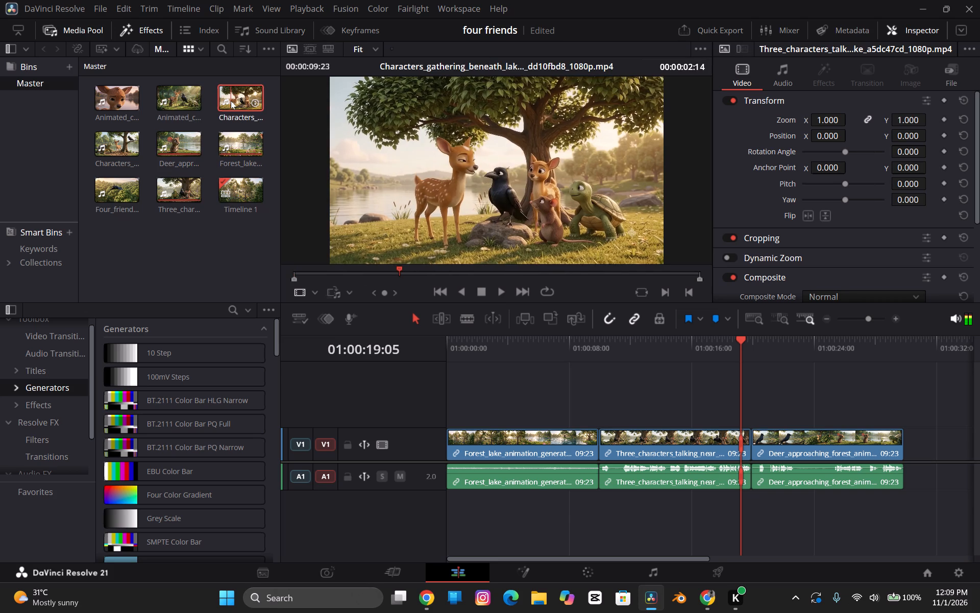
pyautogui.doubleClick(231, 101)
pyautogui.rightClick(232, 99)
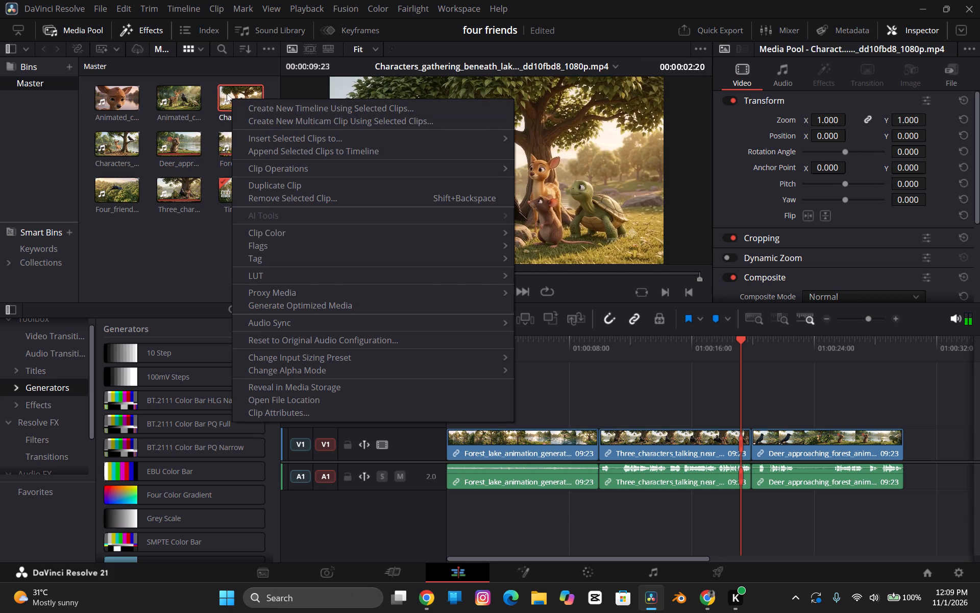
pyautogui.click(227, 93)
pyautogui.moveTo(227, 97); pyautogui.dragTo(759, 446)
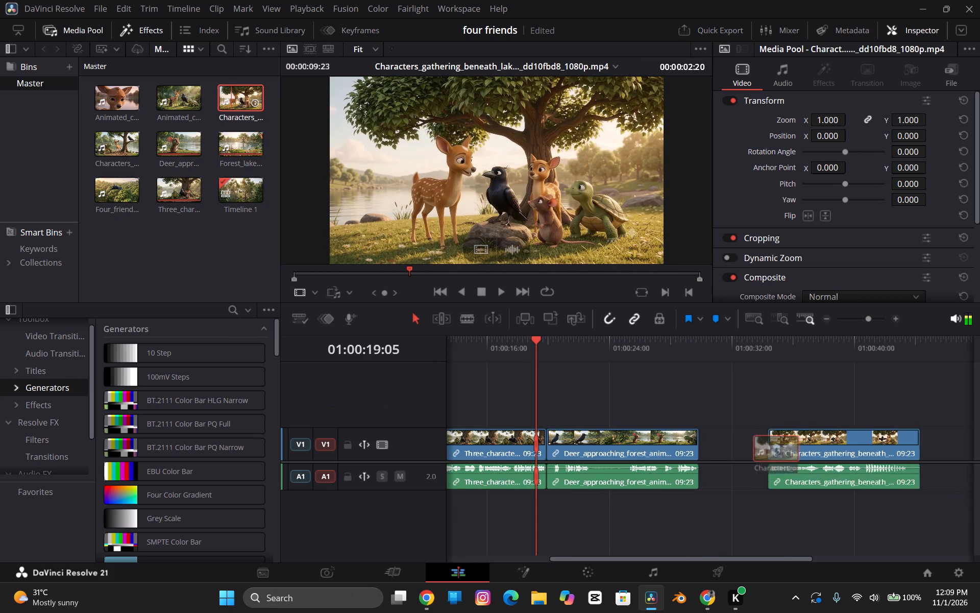
pyautogui.moveTo(759, 446); pyautogui.dragTo(715, 453)
pyautogui.moveTo(722, 444); pyautogui.dragTo(705, 447)
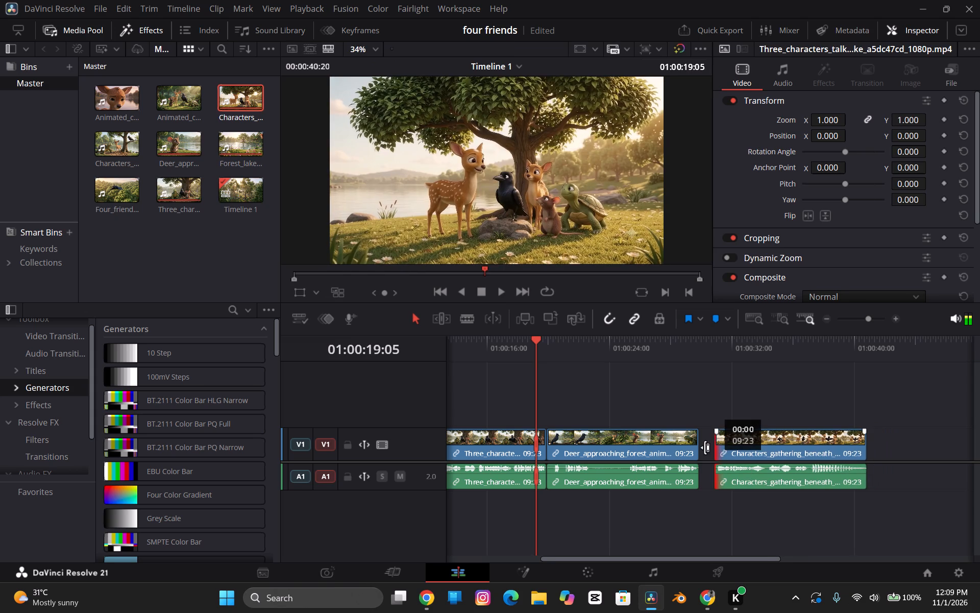
pyautogui.moveTo(705, 447); pyautogui.dragTo(704, 447)
pyautogui.moveTo(763, 444); pyautogui.dragTo(744, 443)
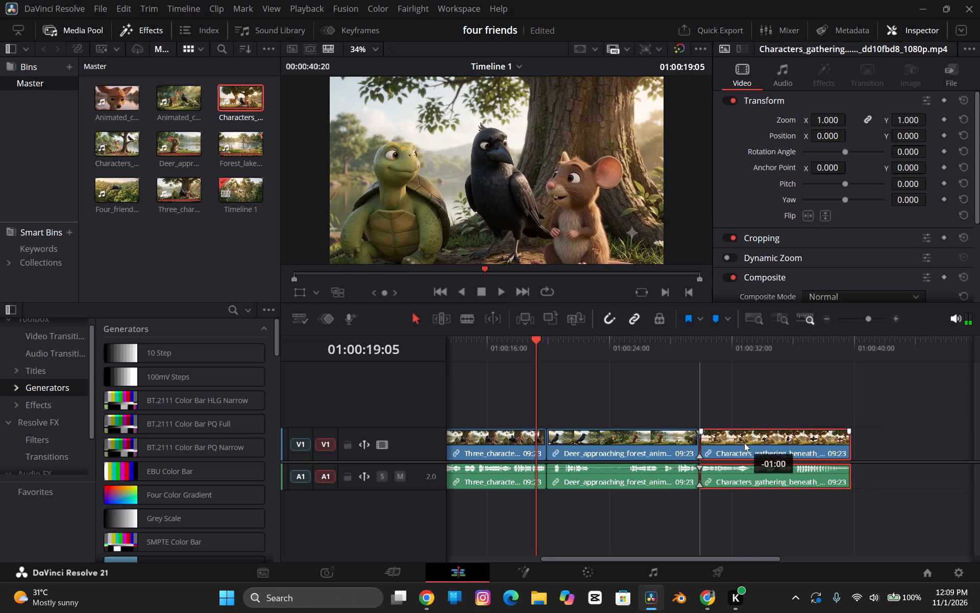
pyautogui.moveTo(744, 443); pyautogui.dragTo(744, 443)
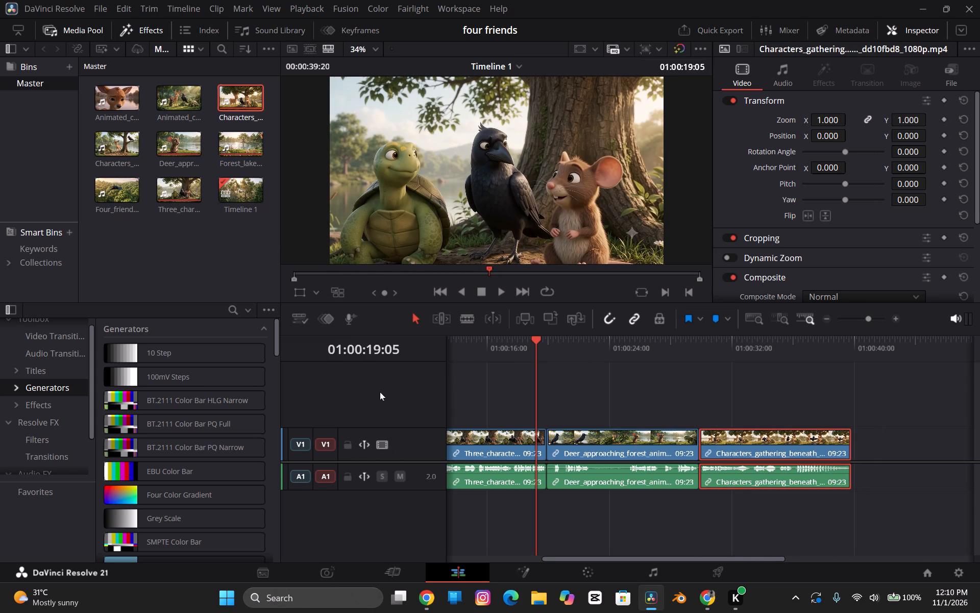
# Add the Animated_characters_talking_and… clip to V1 and A1 directly after the Characters_gathering_beneath_lak… clip.
pyautogui.click(172, 100)
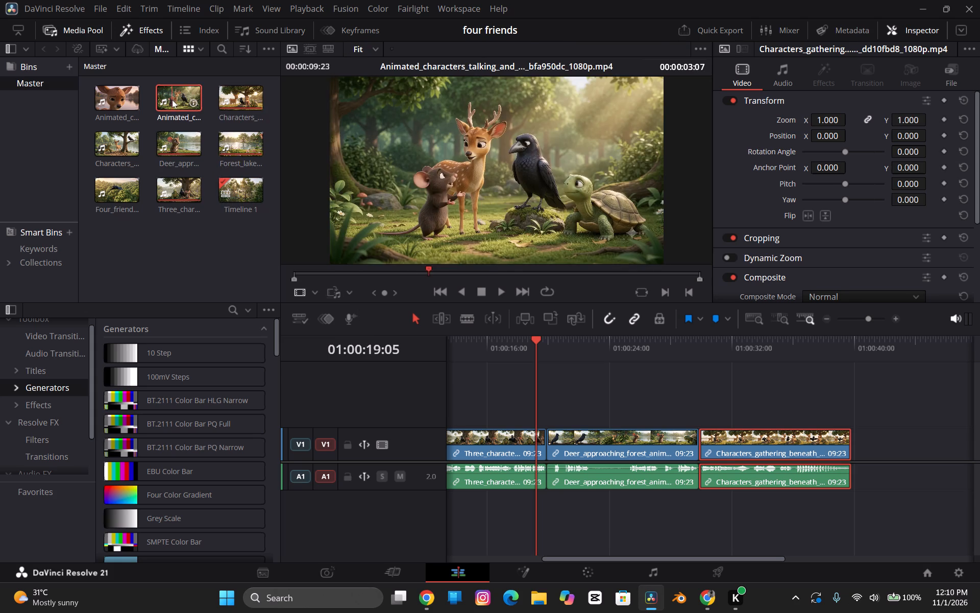
pyautogui.moveTo(175, 106); pyautogui.dragTo(850, 451)
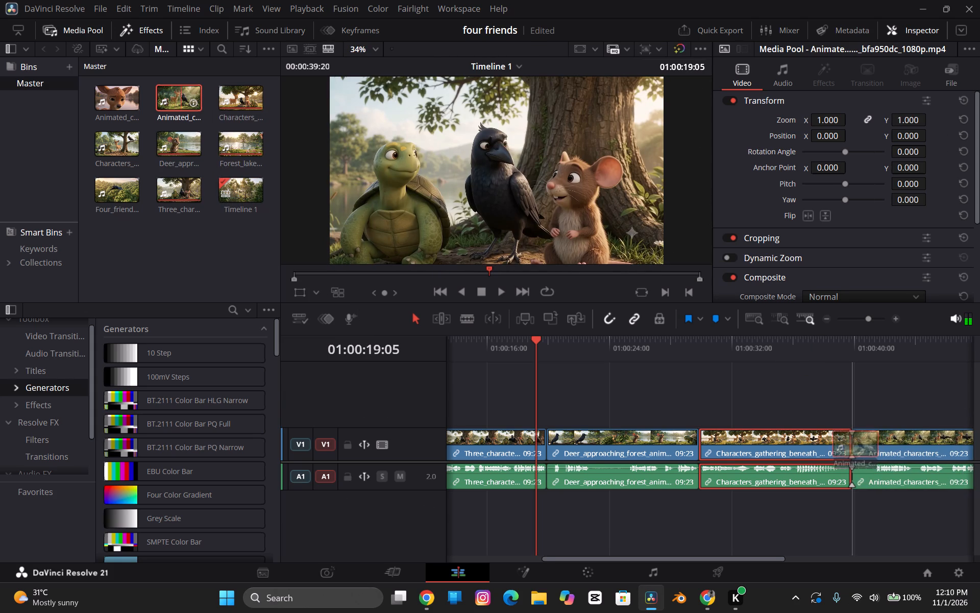
pyautogui.moveTo(850, 451); pyautogui.dragTo(849, 450)
pyautogui.scroll(1, 763, 440)
pyautogui.click(769, 441)
pyautogui.scroll(2, 769, 441)
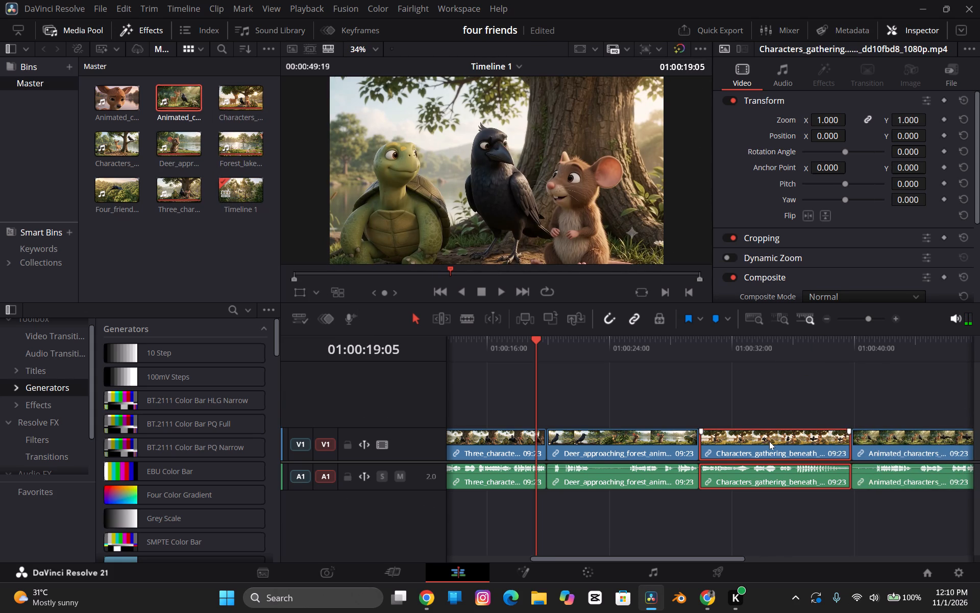
pyautogui.keyDown('alt'); pyautogui.scroll(1, 769, 441); pyautogui.keyUp('alt')
pyautogui.keyDown('alt'); pyautogui.scroll(-2, 768, 446); pyautogui.keyUp('alt')
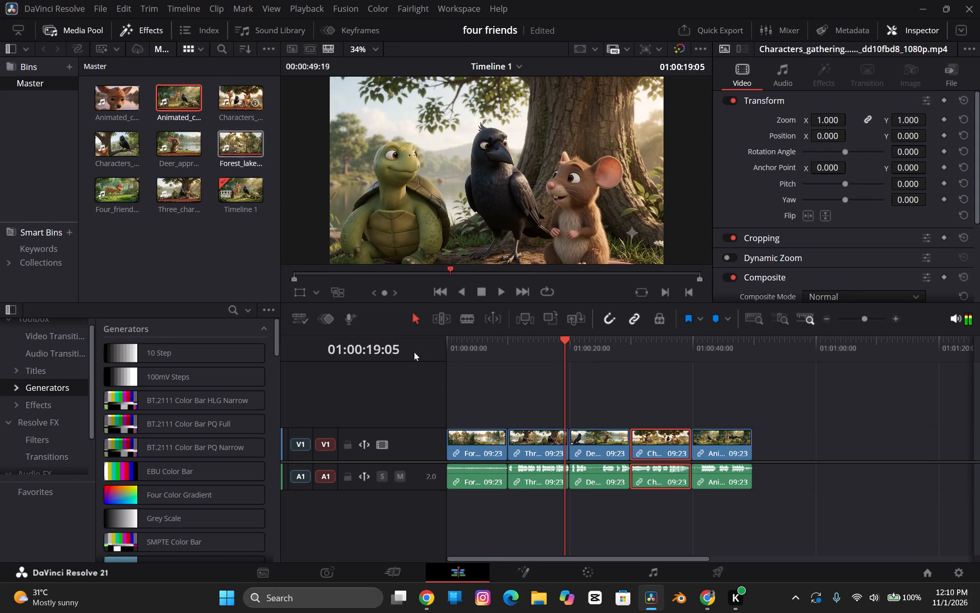
# Overwrite the fourth timeline clip on V1 and A1 with the Characters_meeting_by_lakeside_tree clip, aligned to the end of the third clip.
pyautogui.moveTo(604, 347); pyautogui.dragTo(616, 347)
pyautogui.moveTo(633, 343); pyautogui.dragTo(648, 343)
pyautogui.click(655, 451)
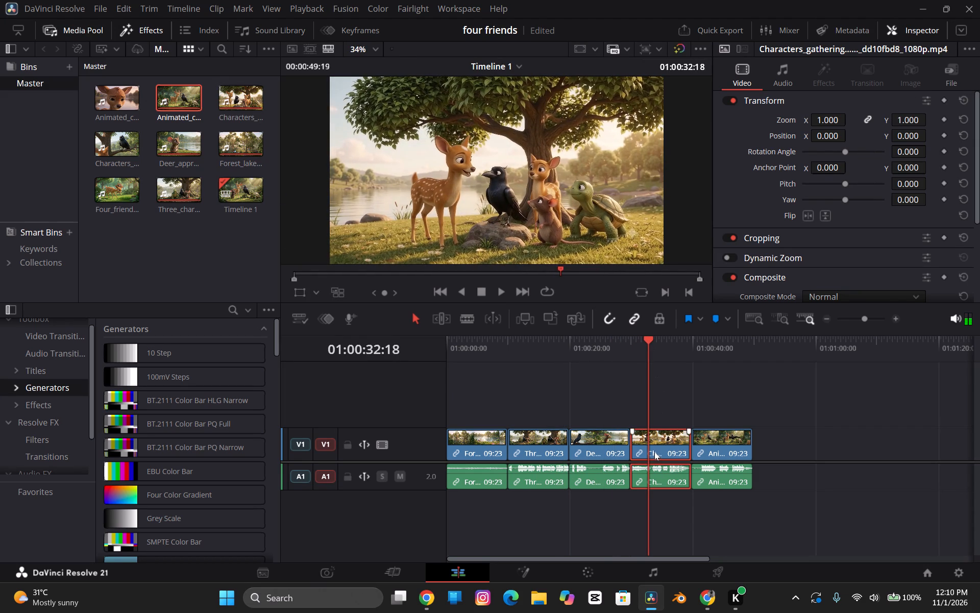
pyautogui.click(654, 453)
pyautogui.click(247, 104)
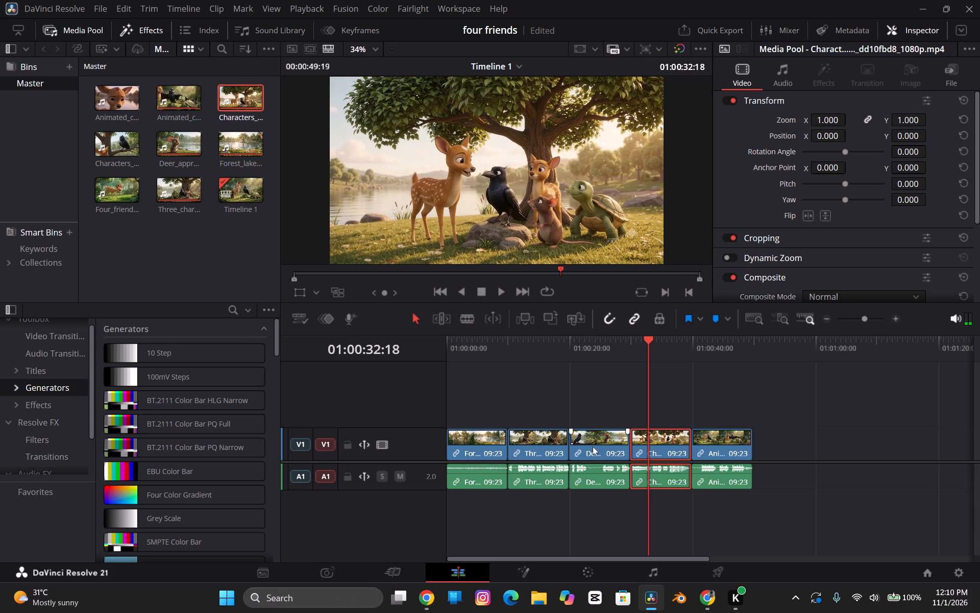
pyautogui.click(660, 452)
pyautogui.doubleClick(657, 451)
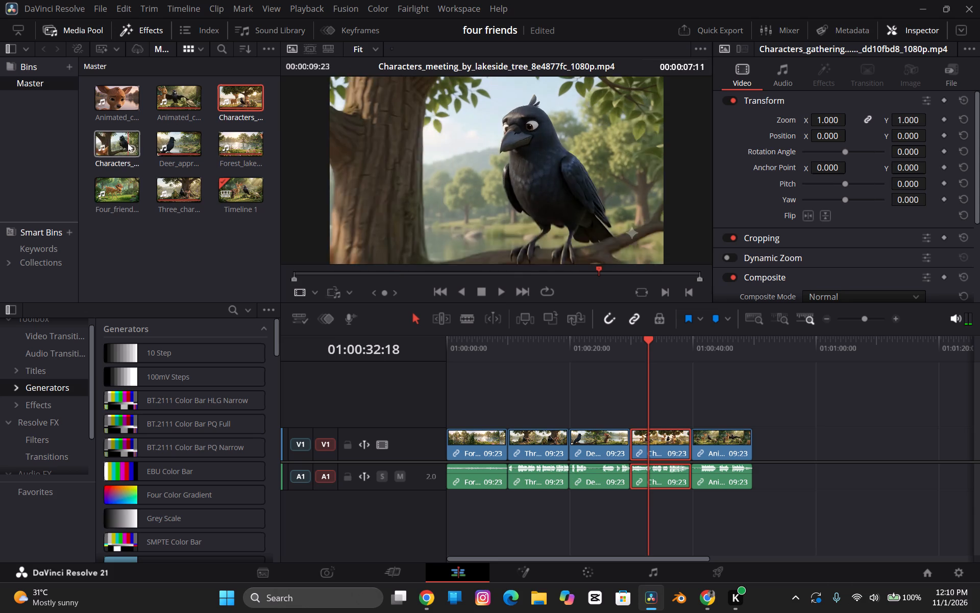
pyautogui.moveTo(108, 151); pyautogui.dragTo(547, 409)
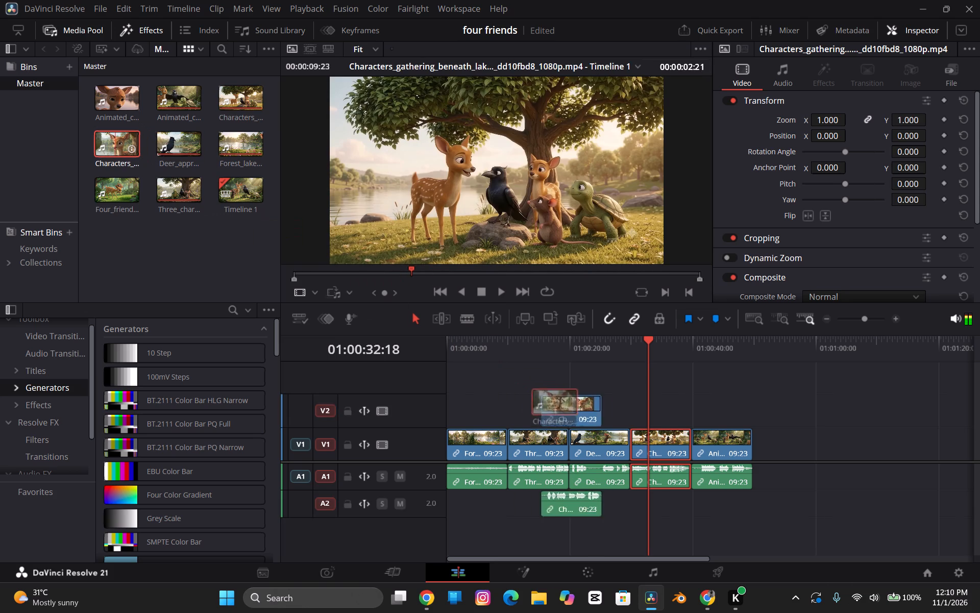
pyautogui.moveTo(547, 409); pyautogui.dragTo(638, 418)
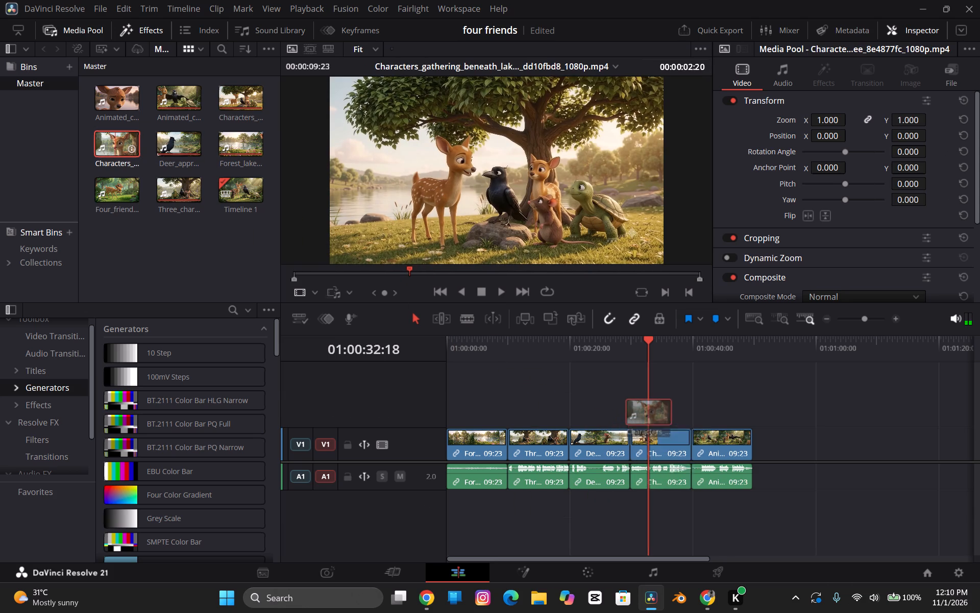
pyautogui.moveTo(638, 418); pyautogui.dragTo(635, 451)
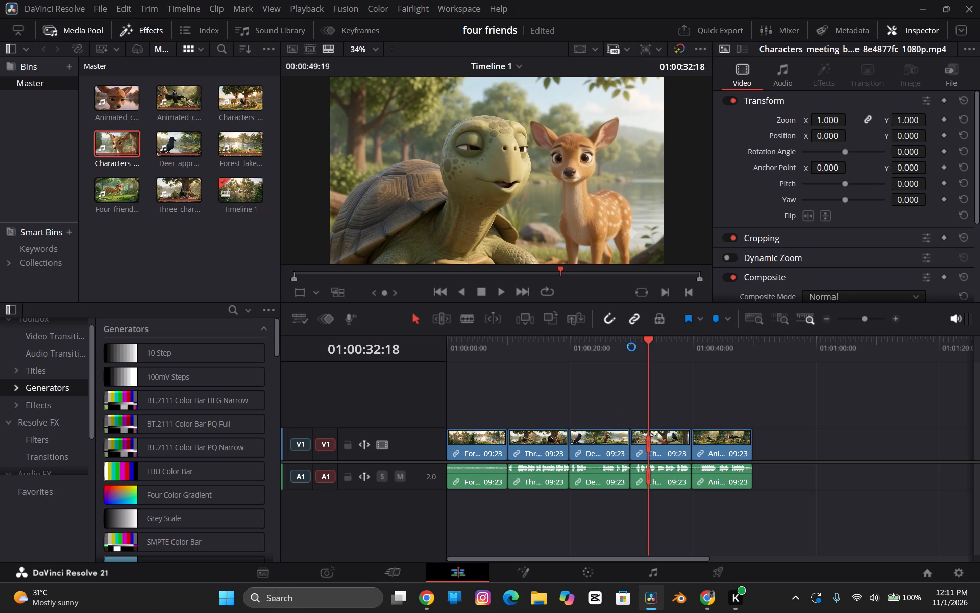
# Play the timeline from 01:00:32:18 to review the fourth clip and how it leads into the fifth clip.
pyautogui.click(656, 444)
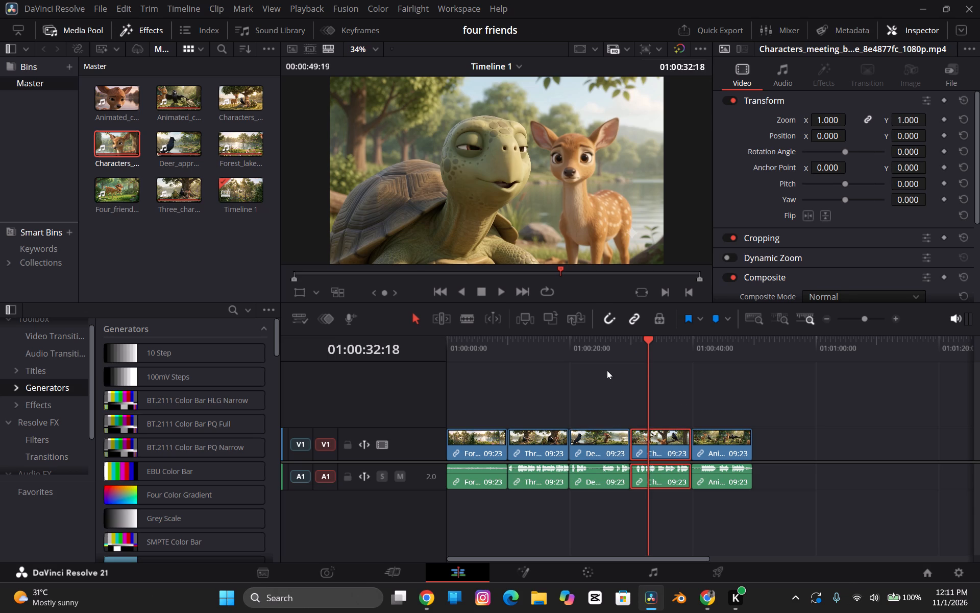
pyautogui.press('space')
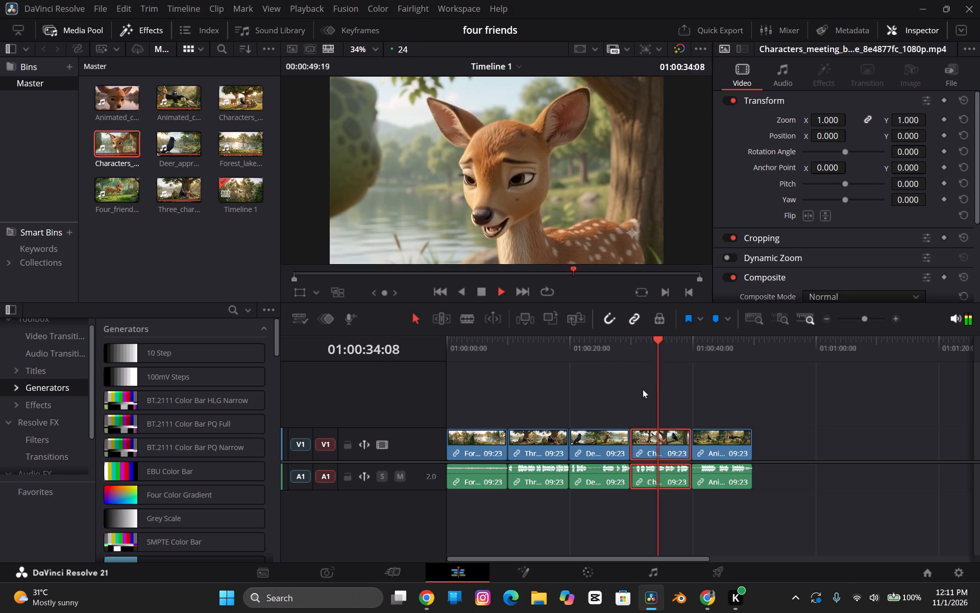
pyautogui.moveTo(641, 357); pyautogui.dragTo(643, 350)
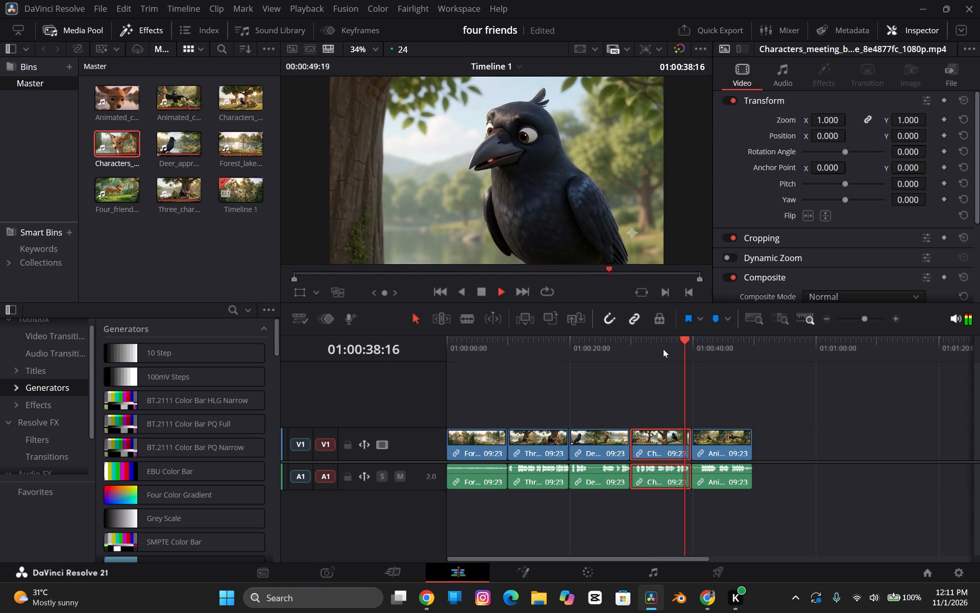
pyautogui.press('space')
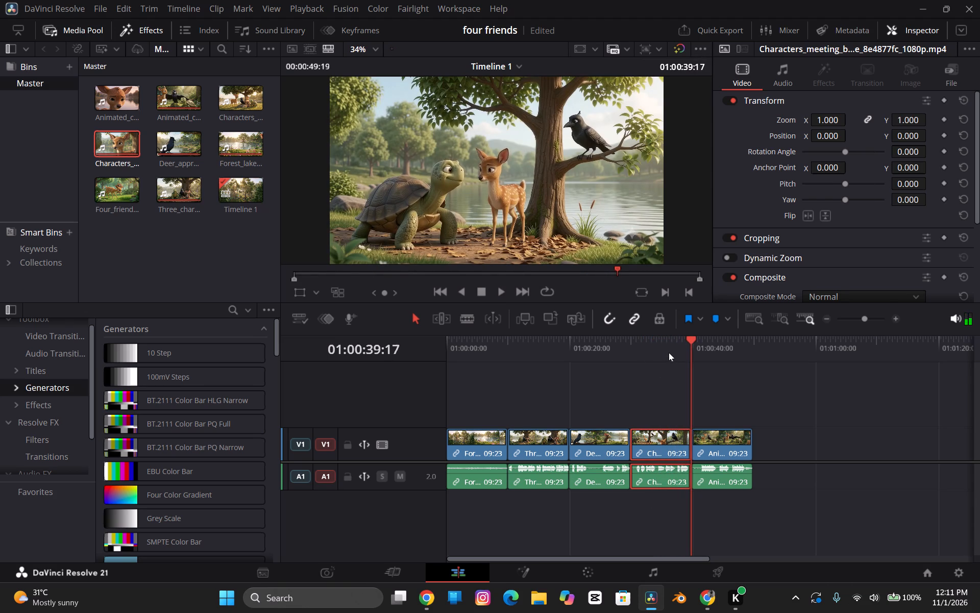
pyautogui.press('space')
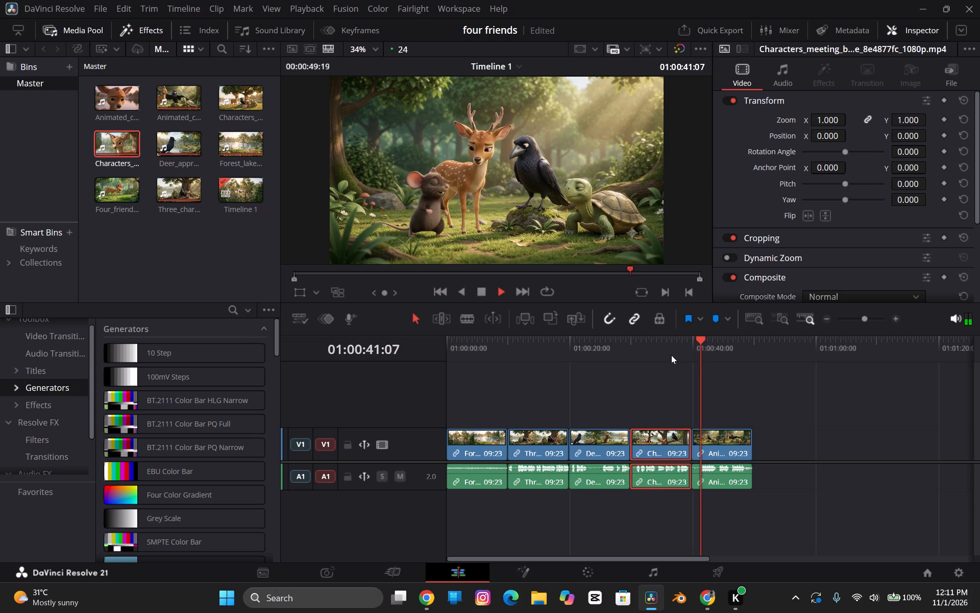
pyautogui.press('space')
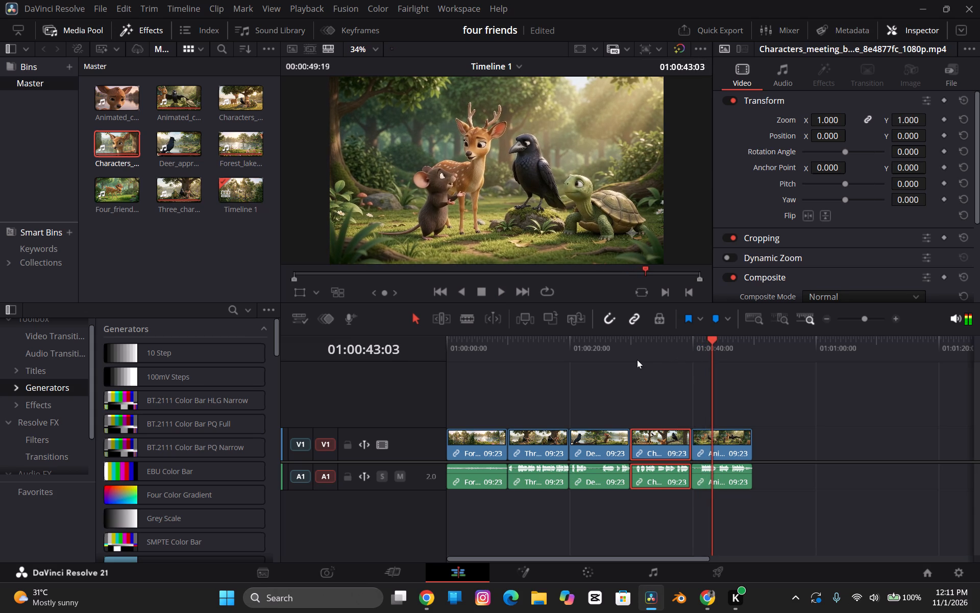
# Delete the fifth clip from V1 and A1 and put the Animated_character_sitting_near… clip in its place.
pyautogui.click(730, 441)
pyautogui.press('Delete')
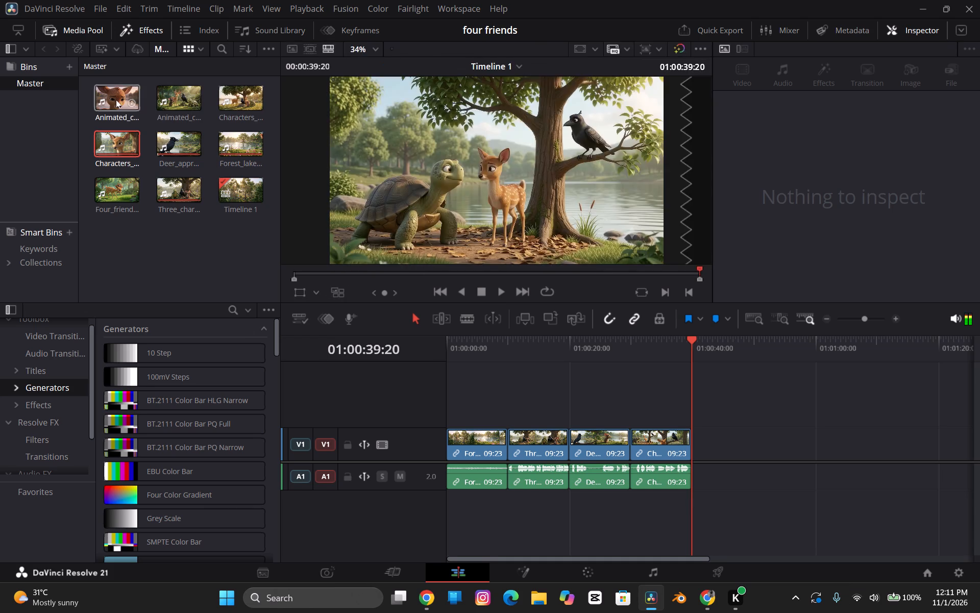
pyautogui.moveTo(112, 95); pyautogui.dragTo(224, 103)
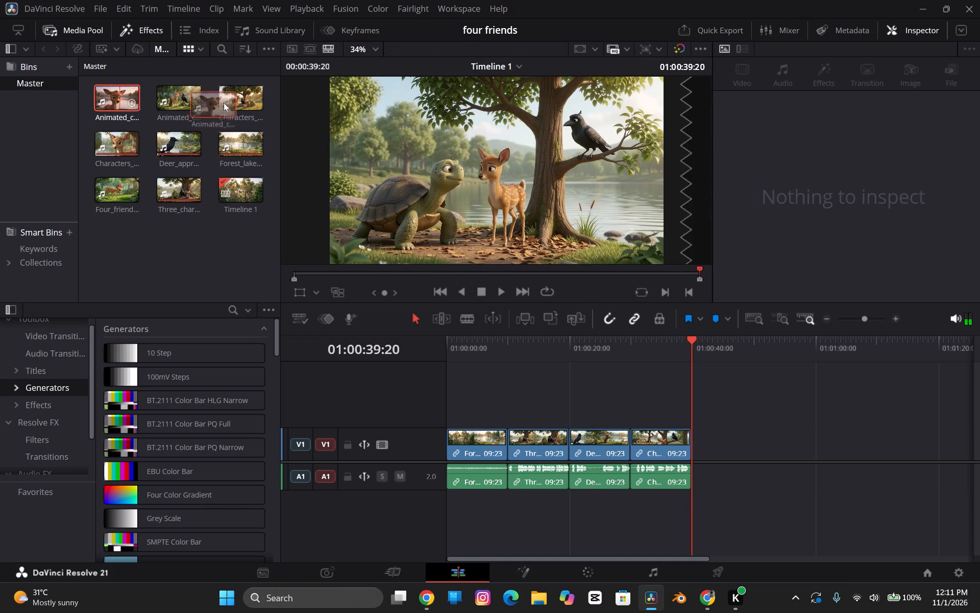
pyautogui.moveTo(224, 103); pyautogui.dragTo(695, 450)
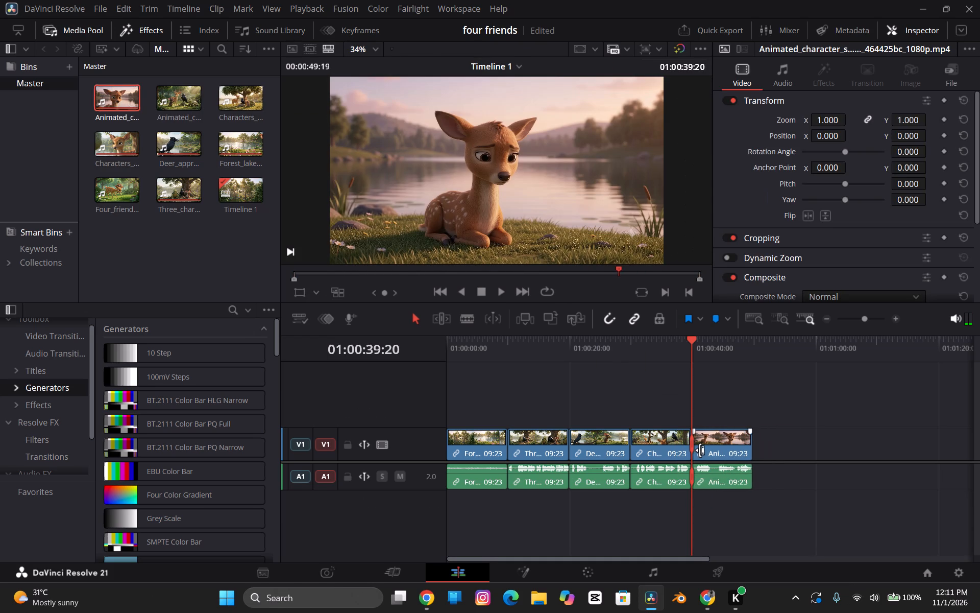
# Play through the Animated_character_sitting_near… clip on the timeline and pause near its end, at 01:00:48:03.
pyautogui.press('space')
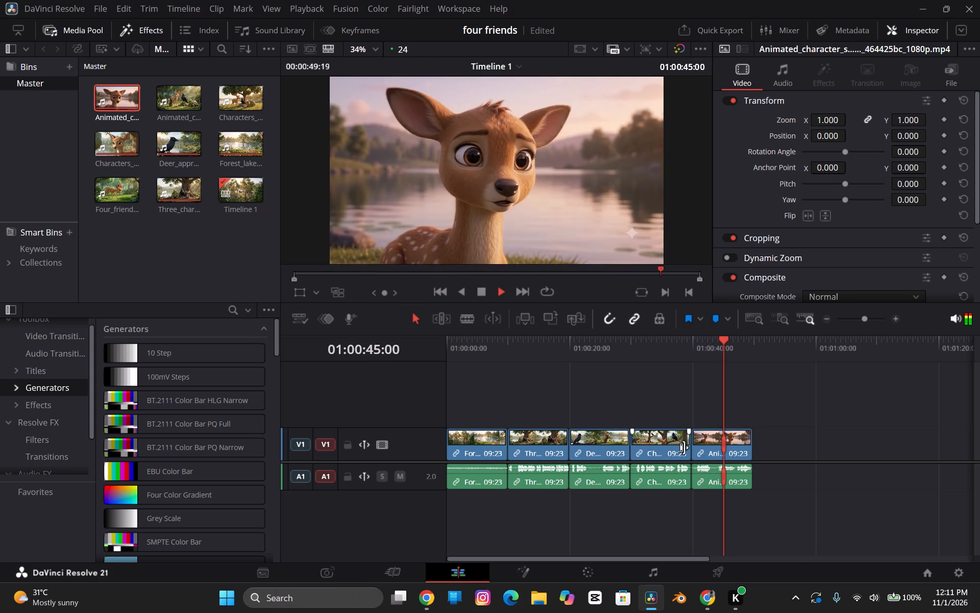
pyautogui.press('space')
pyautogui.press('space')
pyautogui.press('space')
pyautogui.press('space')
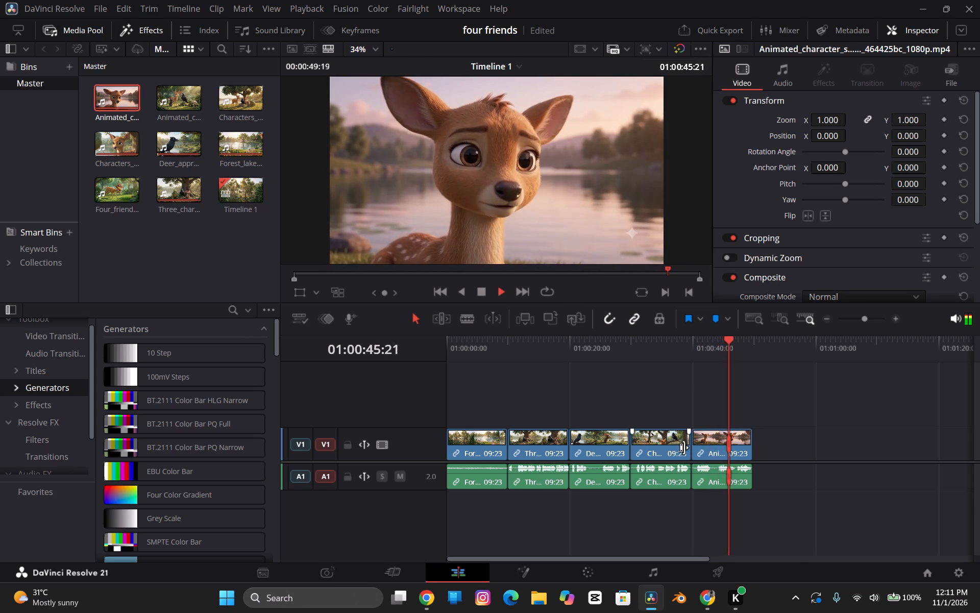
pyautogui.press('space')
pyautogui.press('space')
pyautogui.press('space')
pyautogui.press('space')
pyautogui.press('space')
pyautogui.press('space')
pyautogui.press('space')
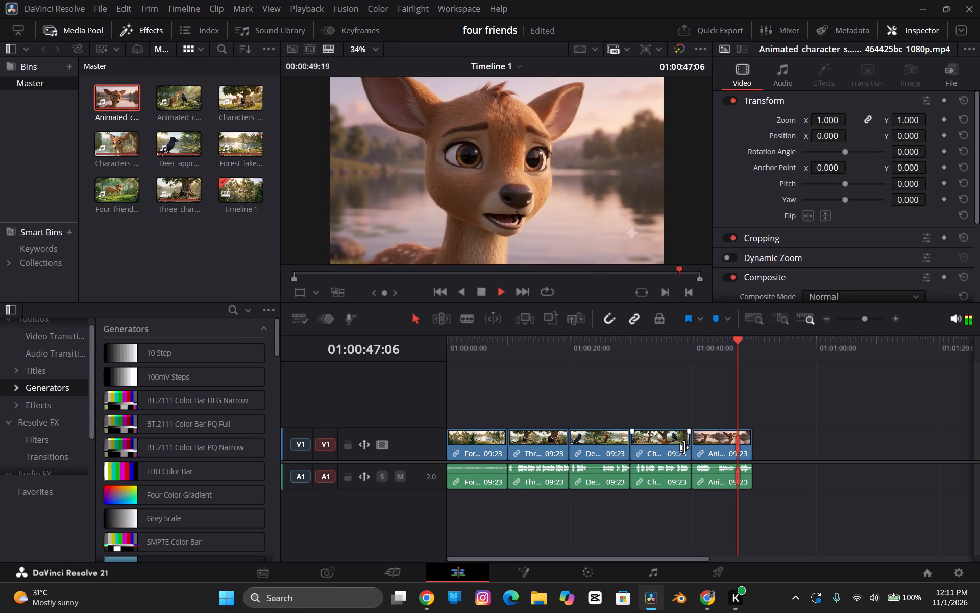
pyautogui.press('space')
pyautogui.press('space')
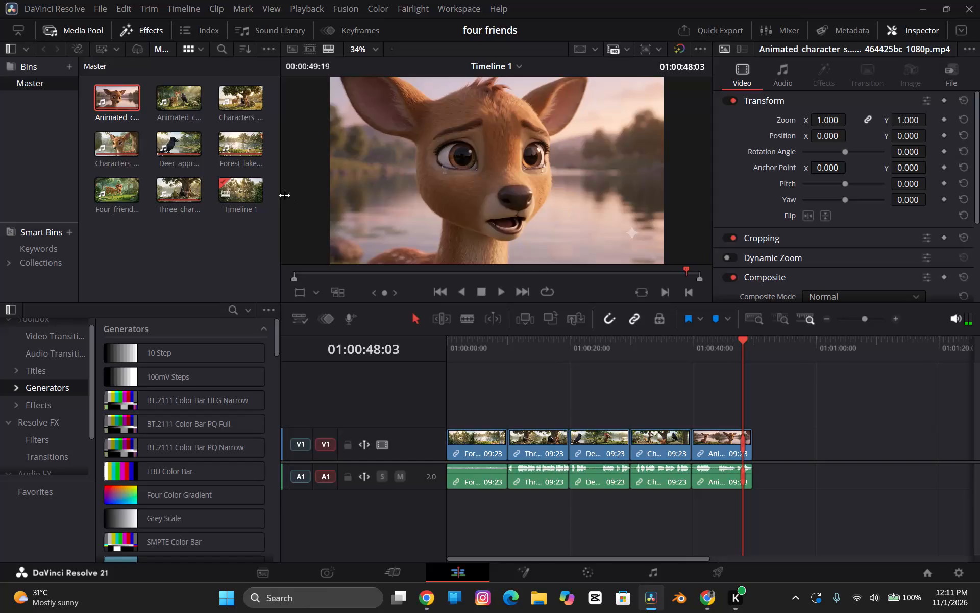
# Add the second Animated_characters… clip to V1 and A1 directly after the Animated_character_sitting_near… clip, and play across the join.
pyautogui.moveTo(174, 106); pyautogui.dragTo(761, 453)
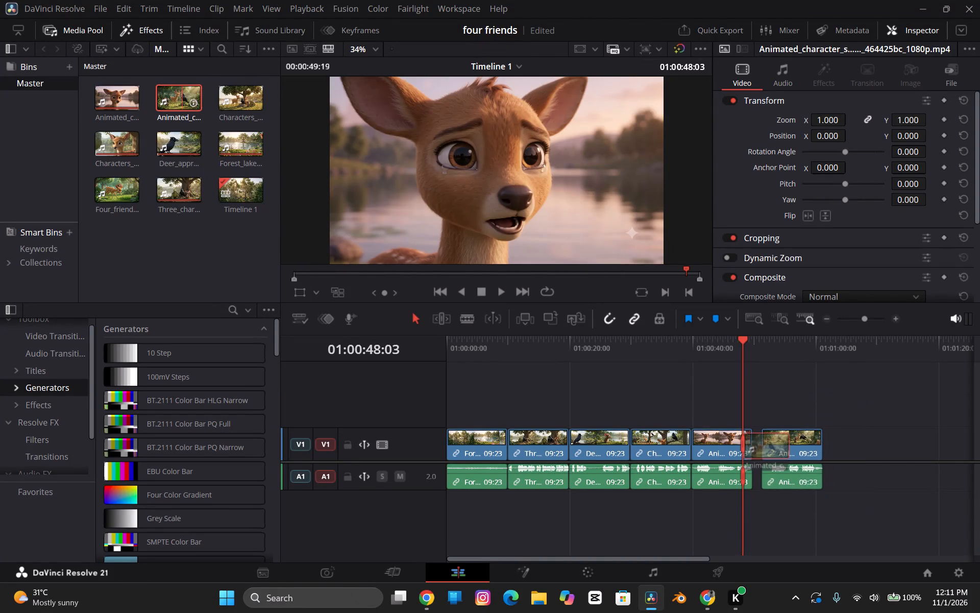
pyautogui.moveTo(761, 453); pyautogui.dragTo(755, 449)
pyautogui.press('space')
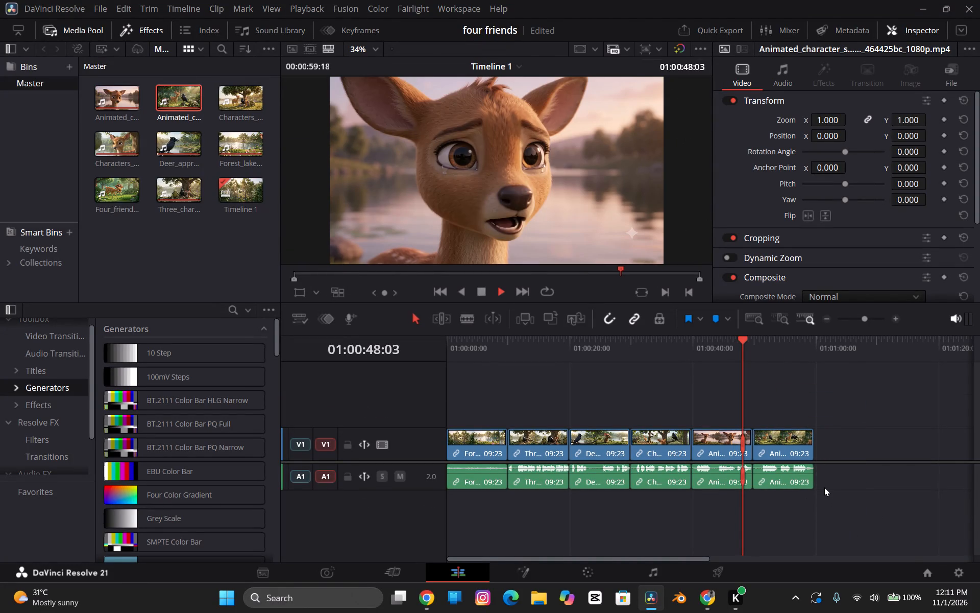
pyautogui.press('space')
pyautogui.press('space')
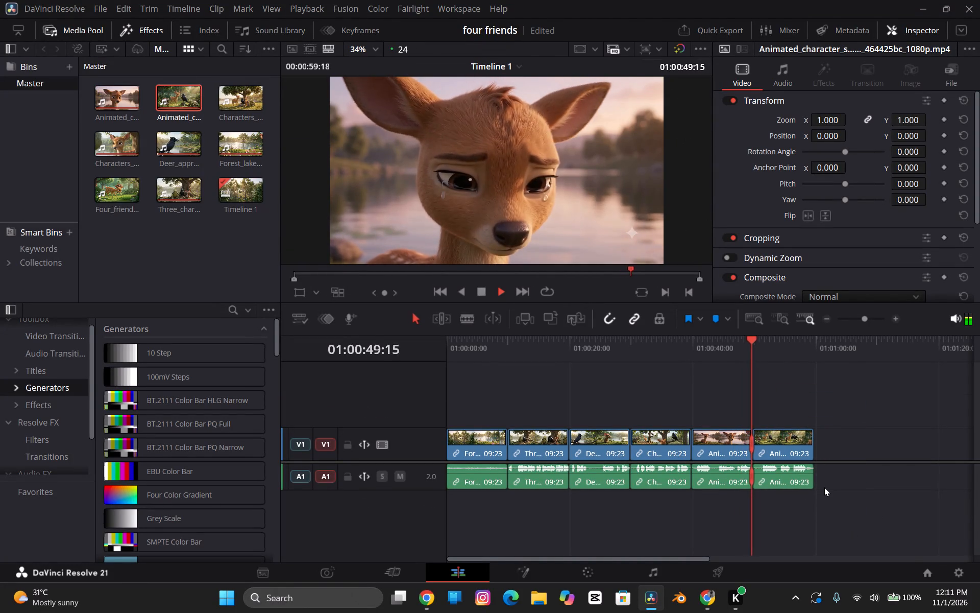
pyautogui.press('space')
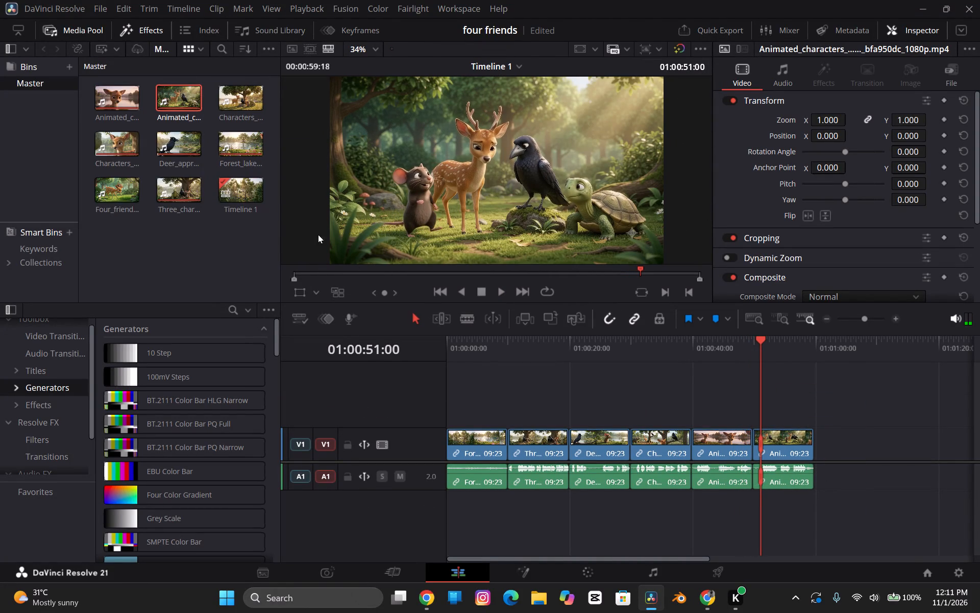
# Add the Characters_gathering_beneath_lak… clip to V1 and A1 directly after the sixth clip.
pyautogui.moveTo(266, 119); pyautogui.dragTo(248, 34)
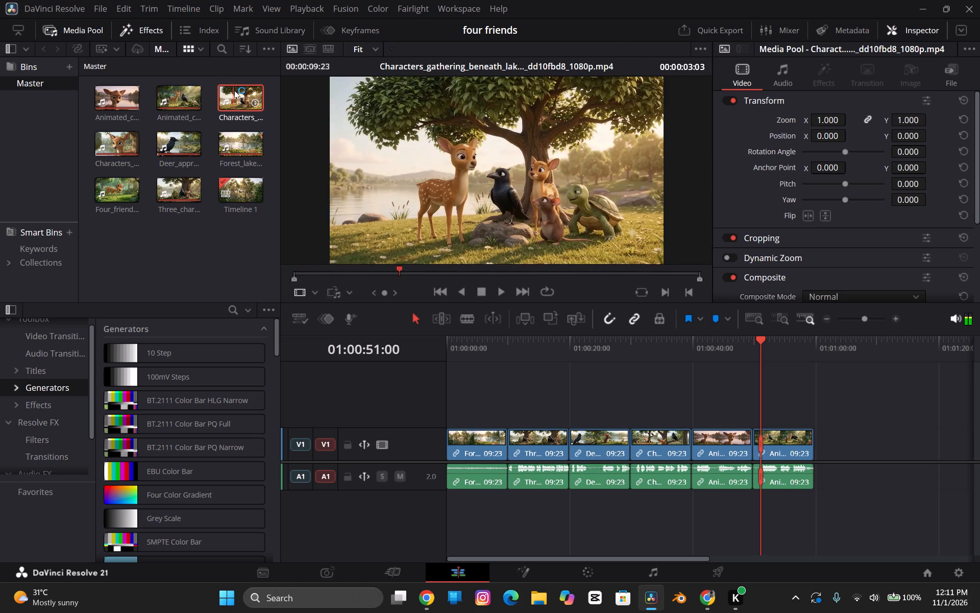
pyautogui.moveTo(229, 92); pyautogui.dragTo(815, 433)
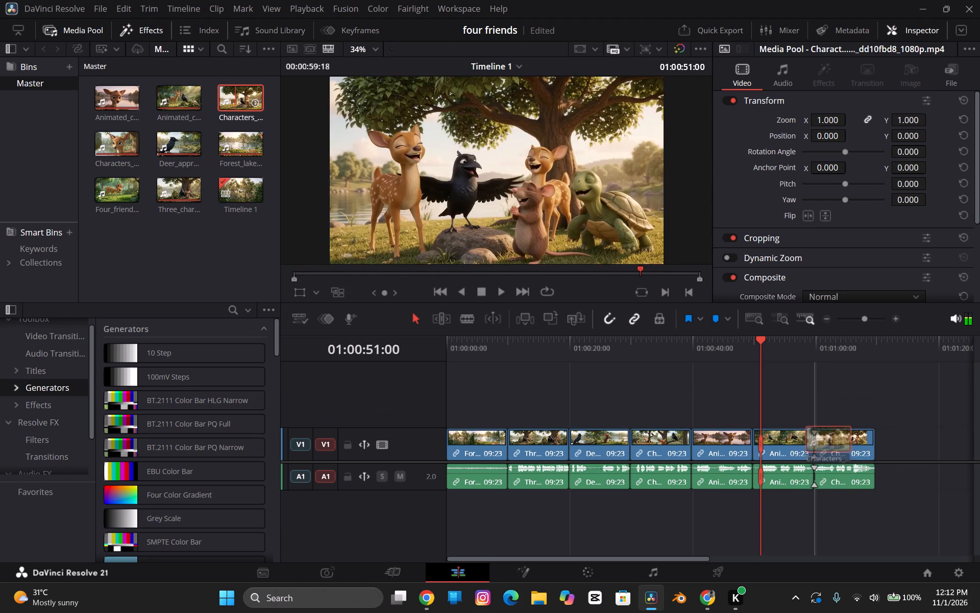
pyautogui.moveTo(815, 433); pyautogui.dragTo(810, 433)
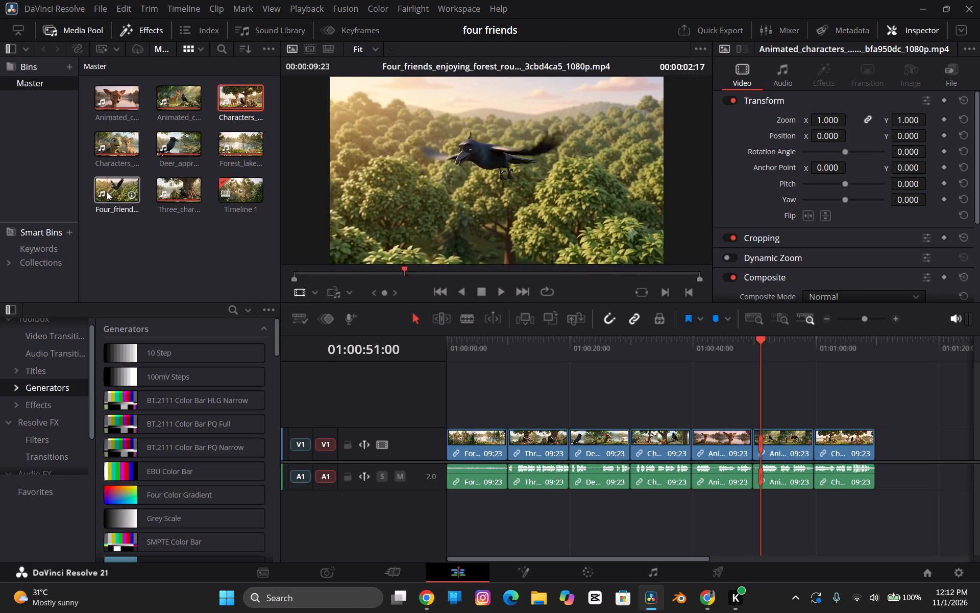
# Place the Four_friends_enjoying_forest_rou… clip on V1 and A1 over the tail of the seventh clip, starting at about 01:01:07.
pyautogui.moveTo(106, 190); pyautogui.dragTo(860, 471)
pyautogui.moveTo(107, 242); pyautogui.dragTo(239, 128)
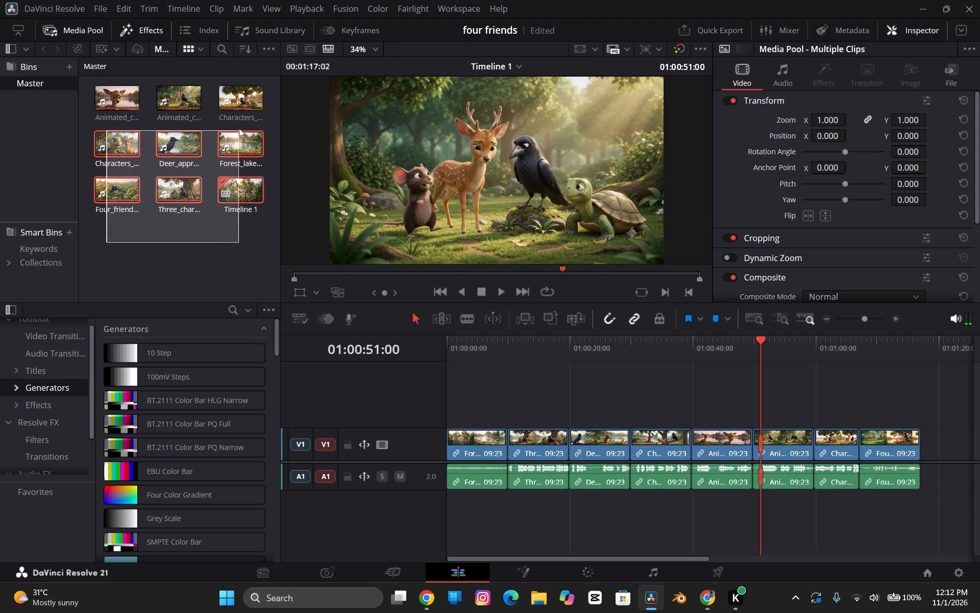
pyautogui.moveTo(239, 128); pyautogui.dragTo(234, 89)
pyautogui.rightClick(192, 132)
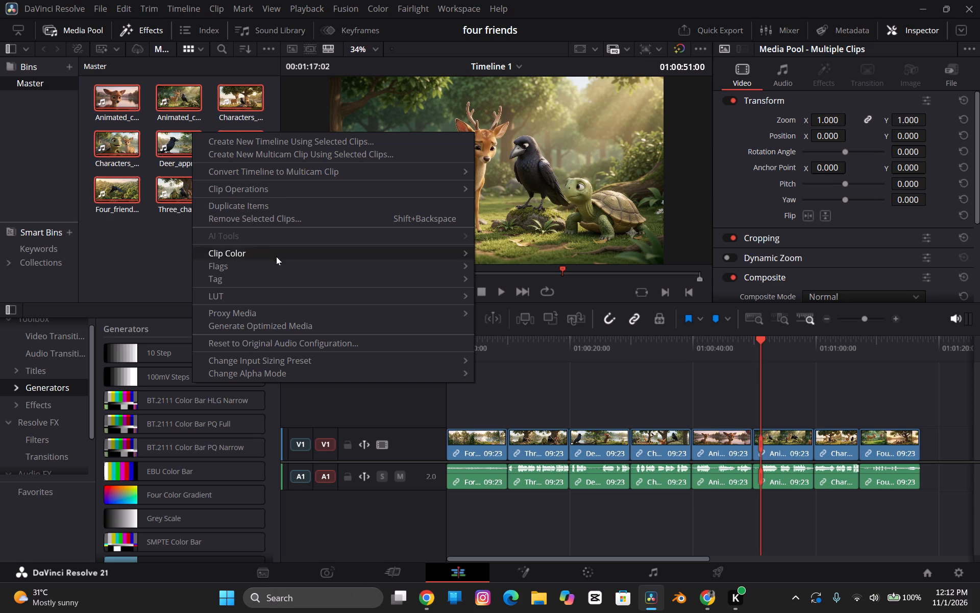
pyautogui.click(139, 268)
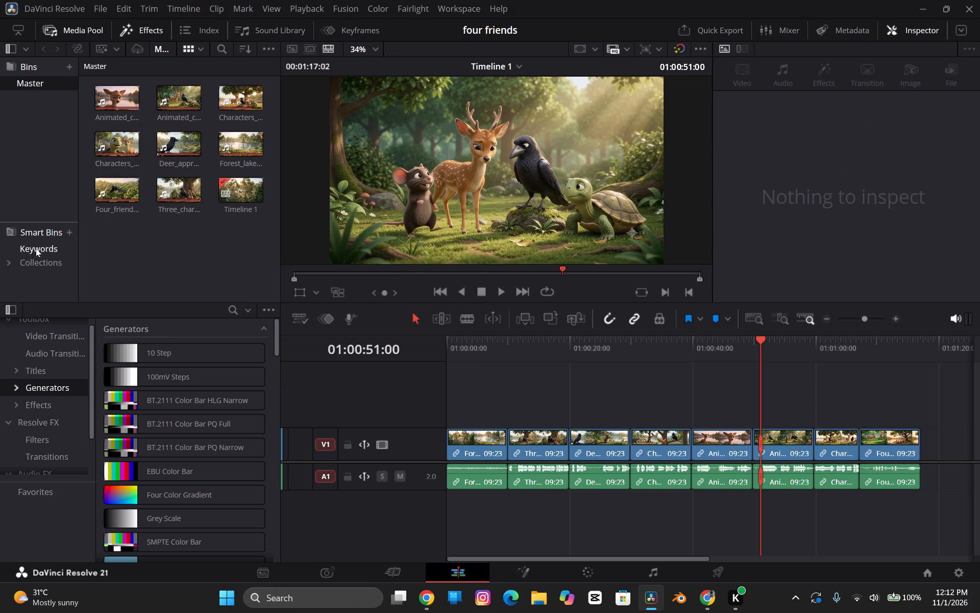
# Create a new bin named ACT1 under the Master bin.
pyautogui.click(75, 64)
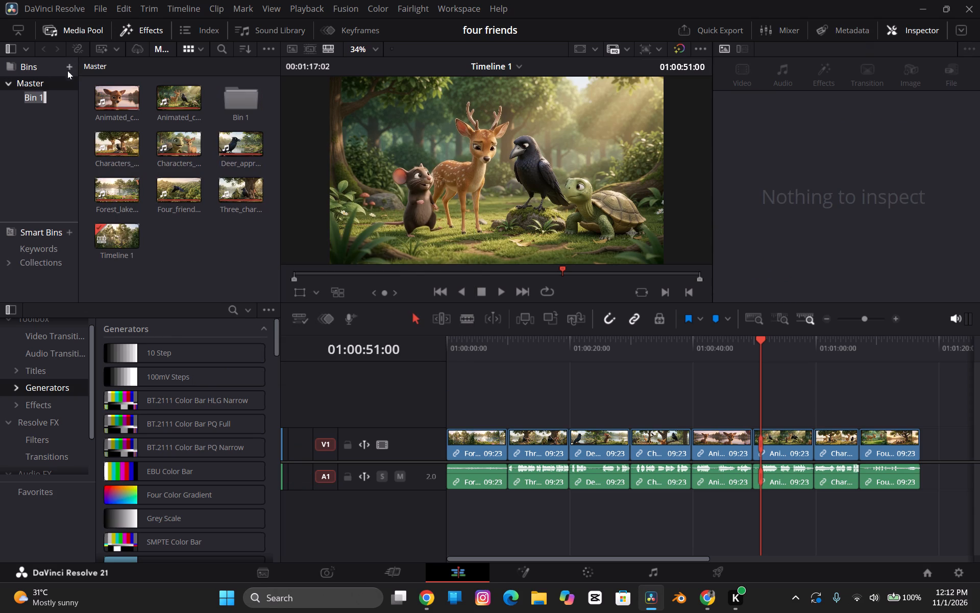
pyautogui.moveTo(52, 99); pyautogui.dragTo(7, 93)
pyautogui.press('BackSpace')
pyautogui.write('ACT')
pyautogui.press('1')
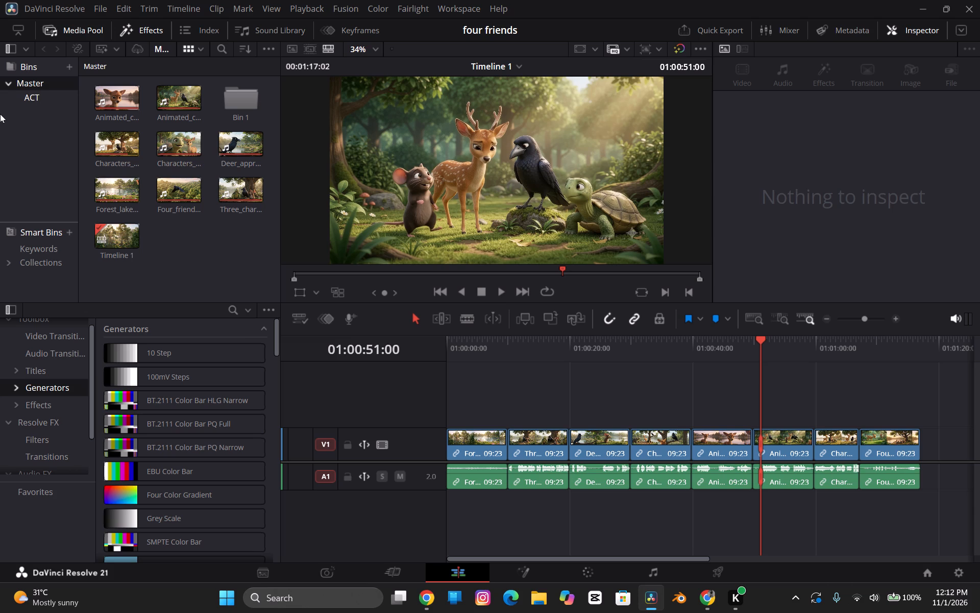
pyautogui.press('Return')
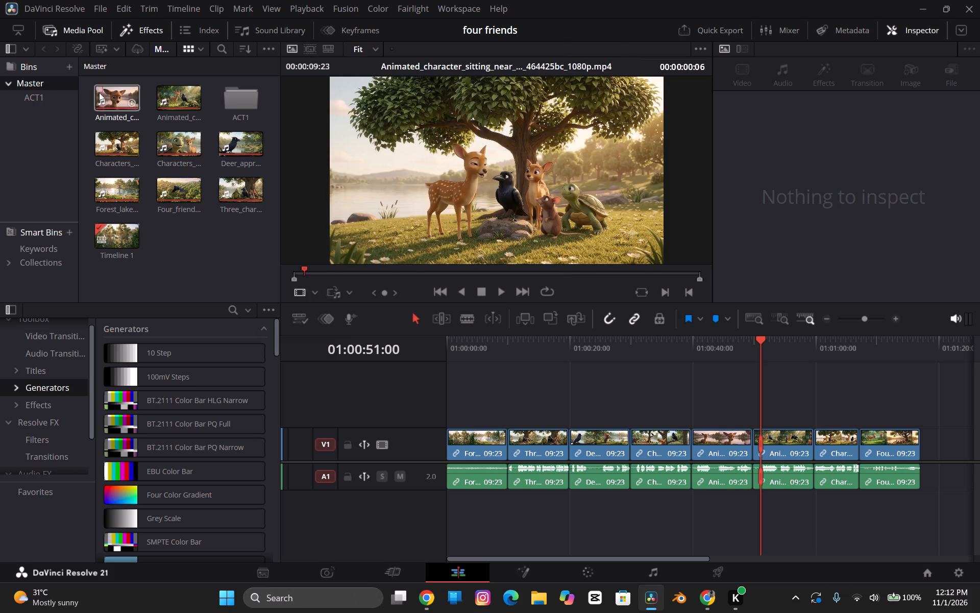
# Move all the story clips and Timeline 1 from the Master bin into the ACT1 bin.
pyautogui.moveTo(84, 83); pyautogui.dragTo(187, 257)
pyautogui.moveTo(134, 150); pyautogui.dragTo(138, 152)
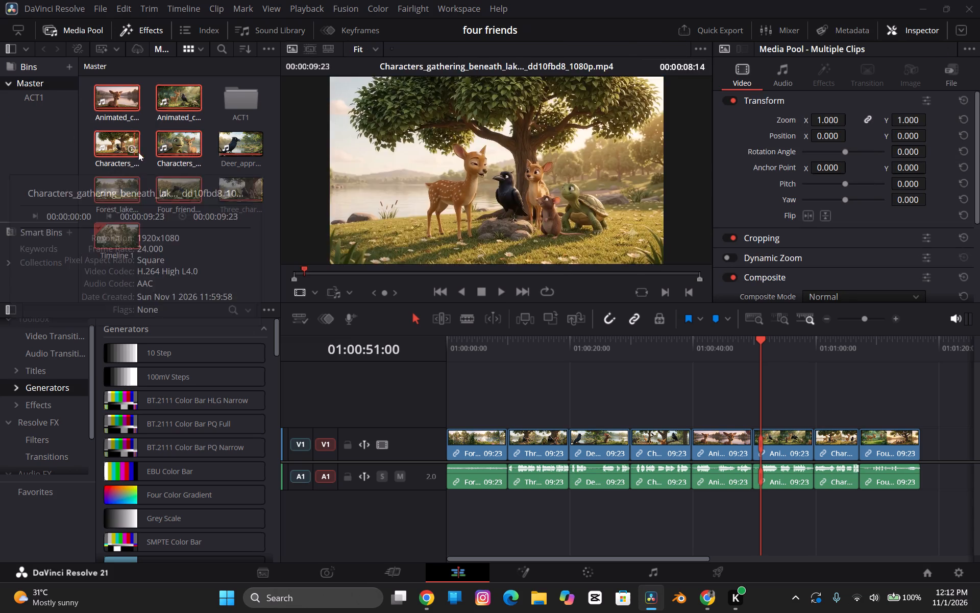
pyautogui.moveTo(138, 152); pyautogui.dragTo(245, 108)
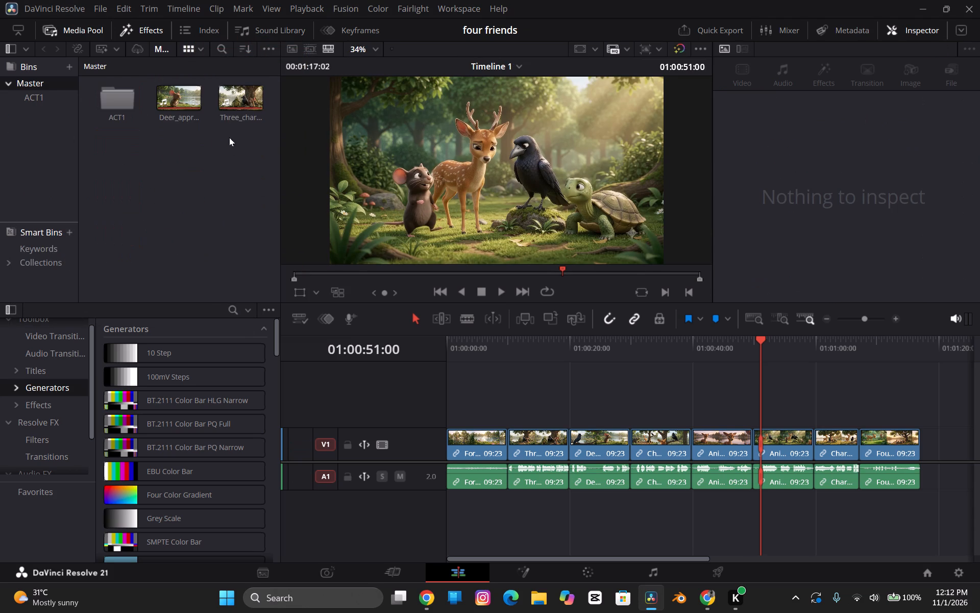
pyautogui.moveTo(242, 138); pyautogui.dragTo(167, 86)
pyautogui.moveTo(236, 109); pyautogui.dragTo(127, 104)
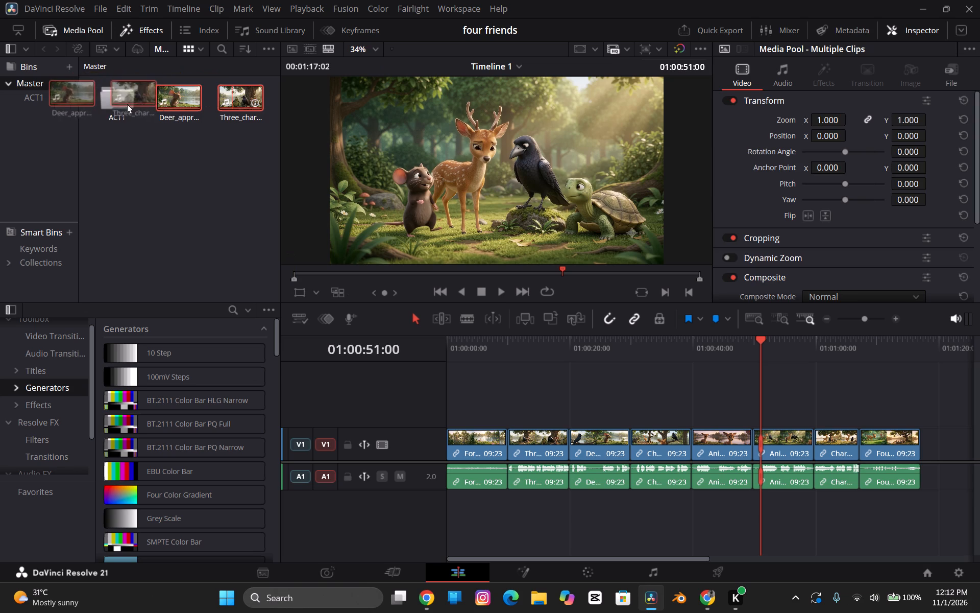
pyautogui.moveTo(127, 104); pyautogui.dragTo(126, 103)
# Create a new bin named ACT 2 under the Master bin and open it.
pyautogui.click(73, 64)
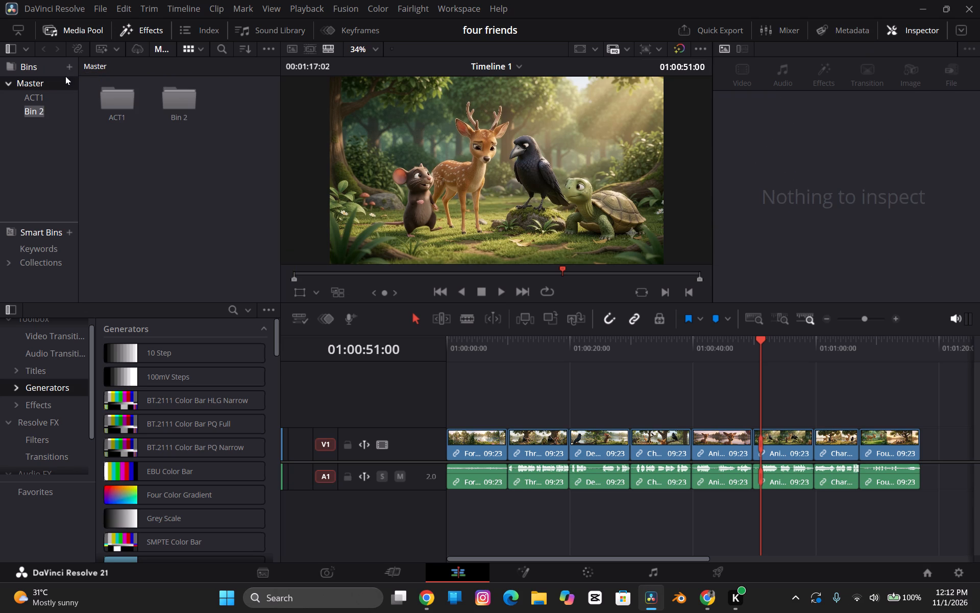
pyautogui.press('a')
pyautogui.write('CT')
pyautogui.press('space')
pyautogui.press('2')
pyautogui.press('Return')
pyautogui.click(52, 112)
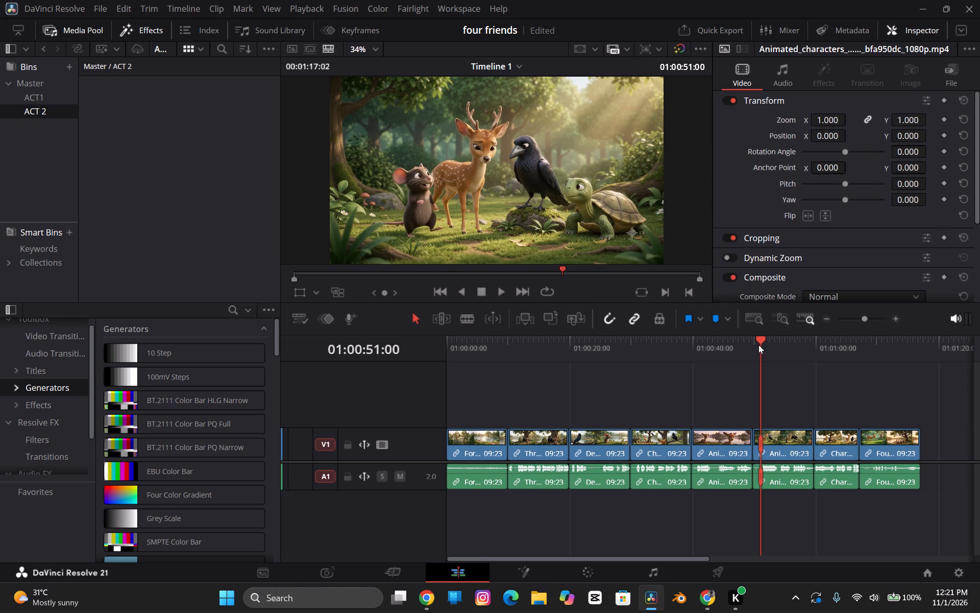
pyautogui.moveTo(759, 344); pyautogui.dragTo(427, 340)
pyautogui.press('space')
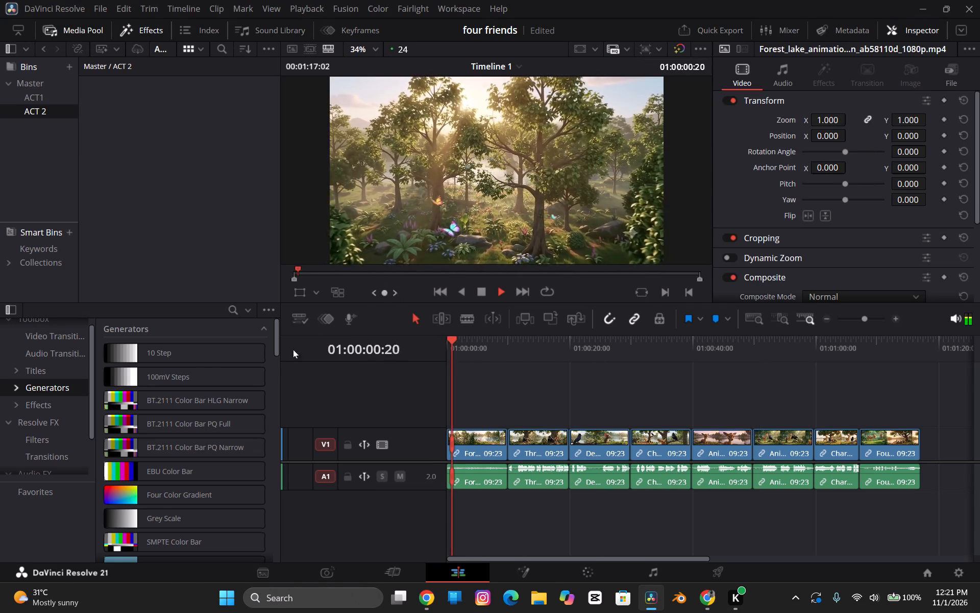
pyautogui.scroll(5, 15, 421)
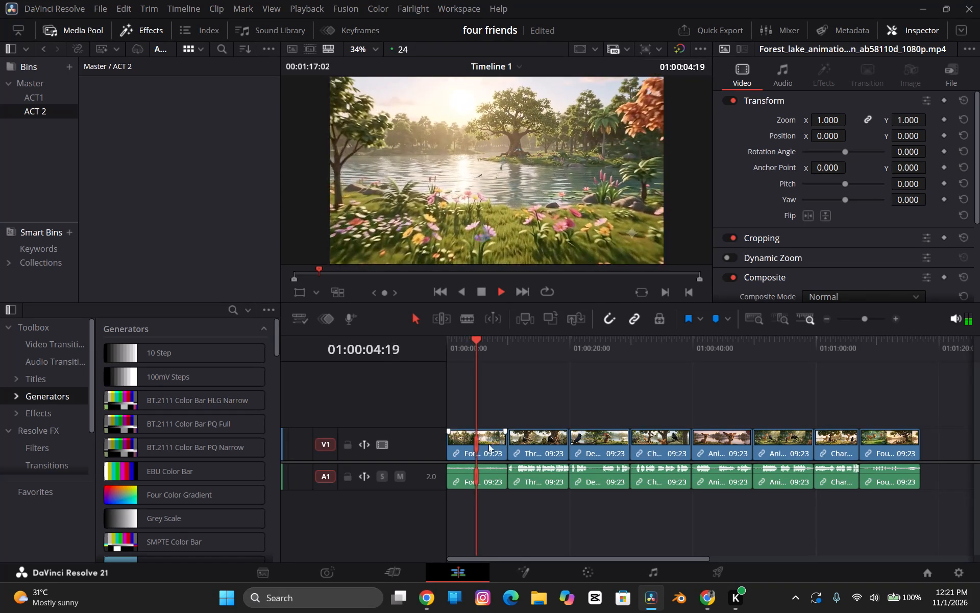
pyautogui.press('space')
# Select the edit point between the first two timeline clips and mark the Smooth Cut video transition as a favourite.
pyautogui.click(505, 443)
pyautogui.click(507, 445)
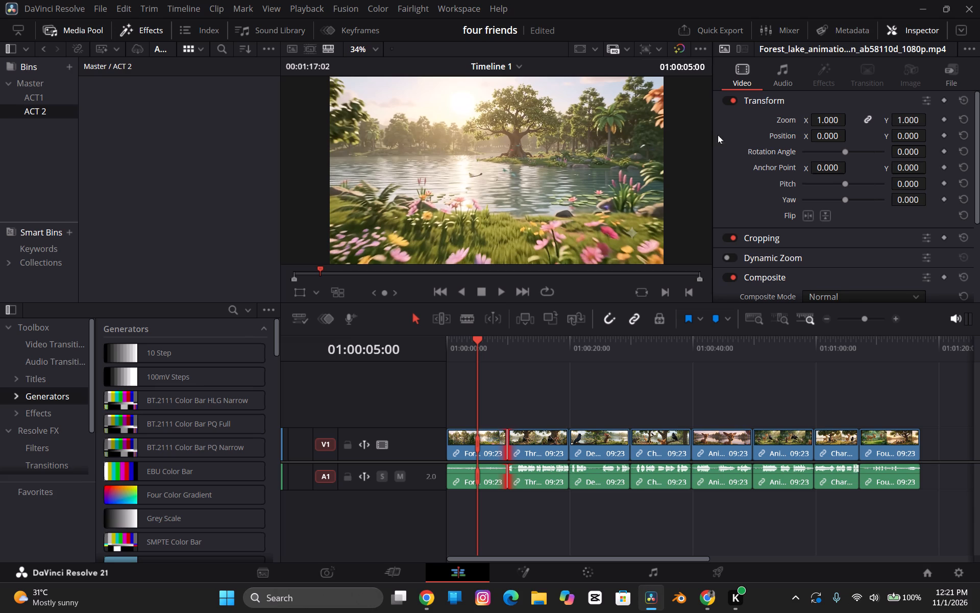
pyautogui.click(59, 349)
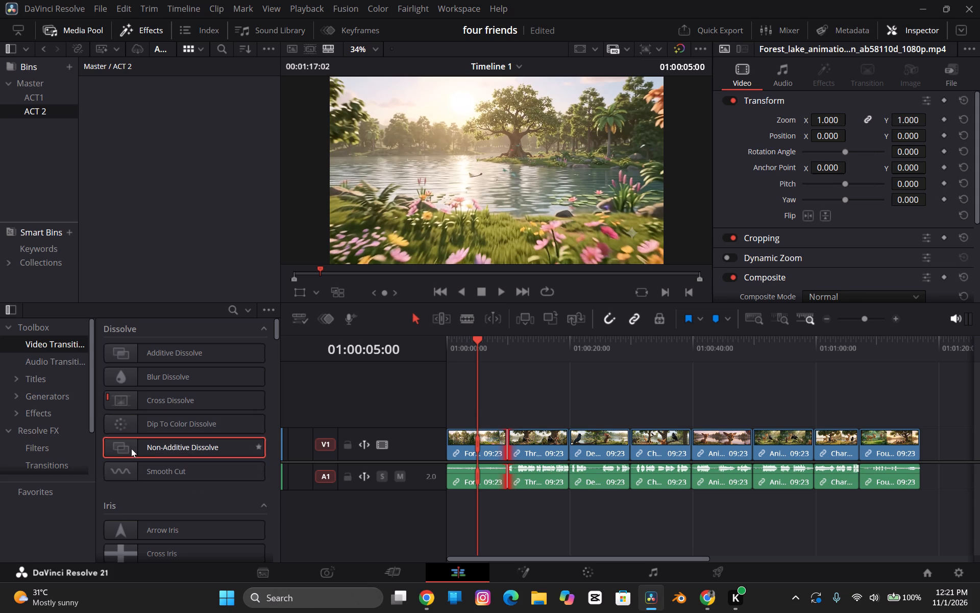
pyautogui.click(131, 467)
pyautogui.click(108, 469)
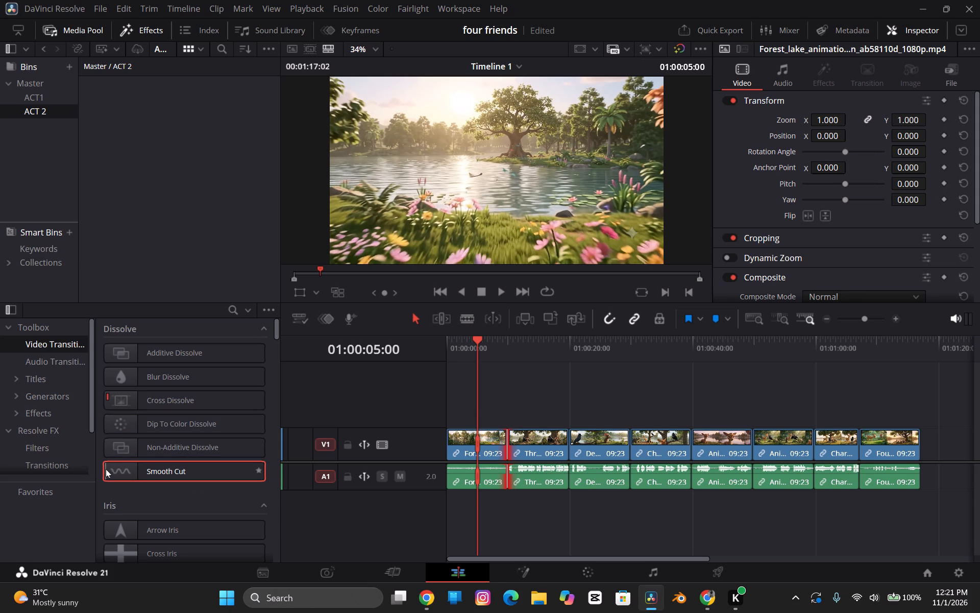
pyautogui.moveTo(106, 469); pyautogui.dragTo(151, 483)
pyautogui.click(256, 469)
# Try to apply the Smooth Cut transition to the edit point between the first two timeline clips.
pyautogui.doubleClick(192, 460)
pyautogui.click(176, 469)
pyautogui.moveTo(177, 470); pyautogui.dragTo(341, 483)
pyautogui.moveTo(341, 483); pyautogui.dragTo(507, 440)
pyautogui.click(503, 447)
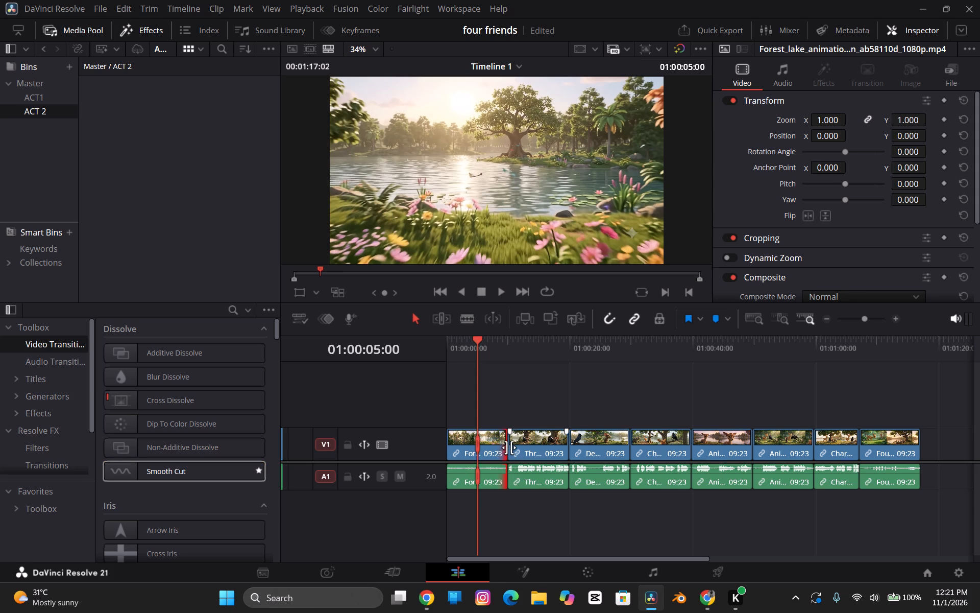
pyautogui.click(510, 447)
# Insert the Characters_gathering clip into the timeline at 01:00:05:00, splitting the opening forest lake clip.
pyautogui.click(525, 325)
pyautogui.click(502, 449)
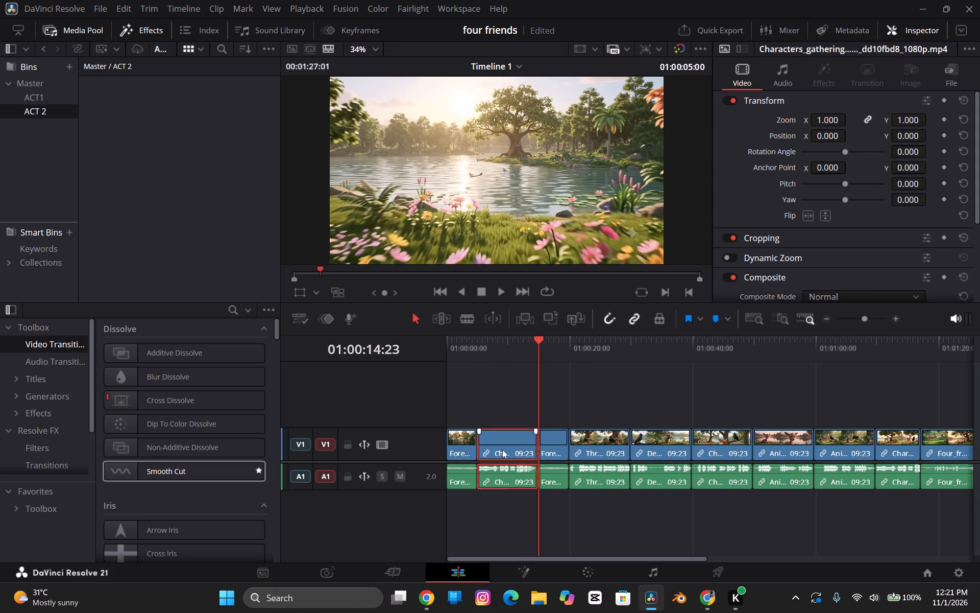
# Play the timeline from several points around the inserted Characters_gathering clip to check the opening section.
pyautogui.click(502, 355)
pyautogui.press('space')
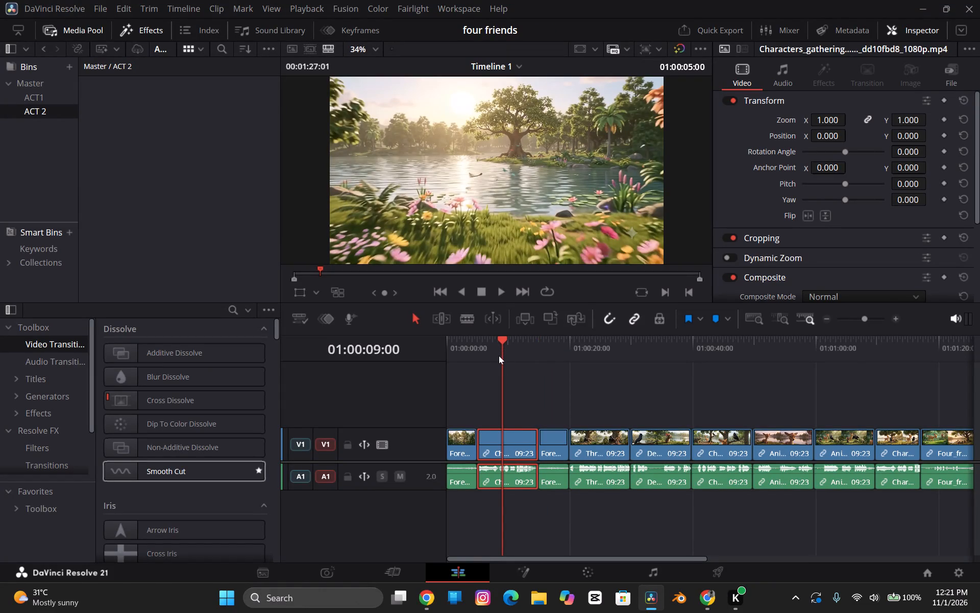
pyautogui.press('space')
pyautogui.click(483, 357)
pyautogui.press('space')
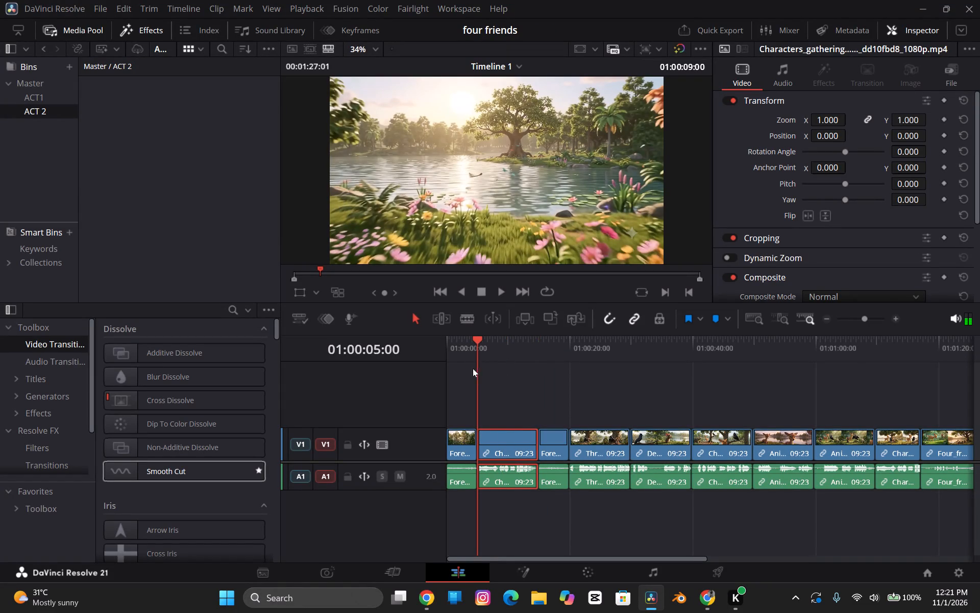
pyautogui.click(464, 343)
pyautogui.press('space')
pyautogui.press('space')
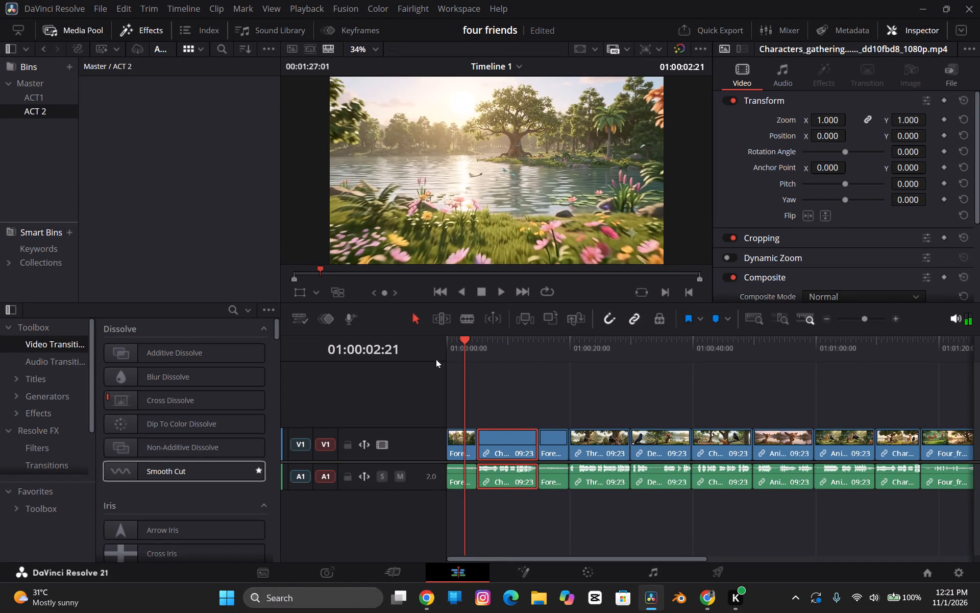
# Play the opening forest lake clip across the cut into the inserted Characters_gathering clip.
pyautogui.press('space')
pyautogui.click(484, 301)
pyautogui.click(484, 296)
pyautogui.moveTo(483, 298); pyautogui.dragTo(483, 290)
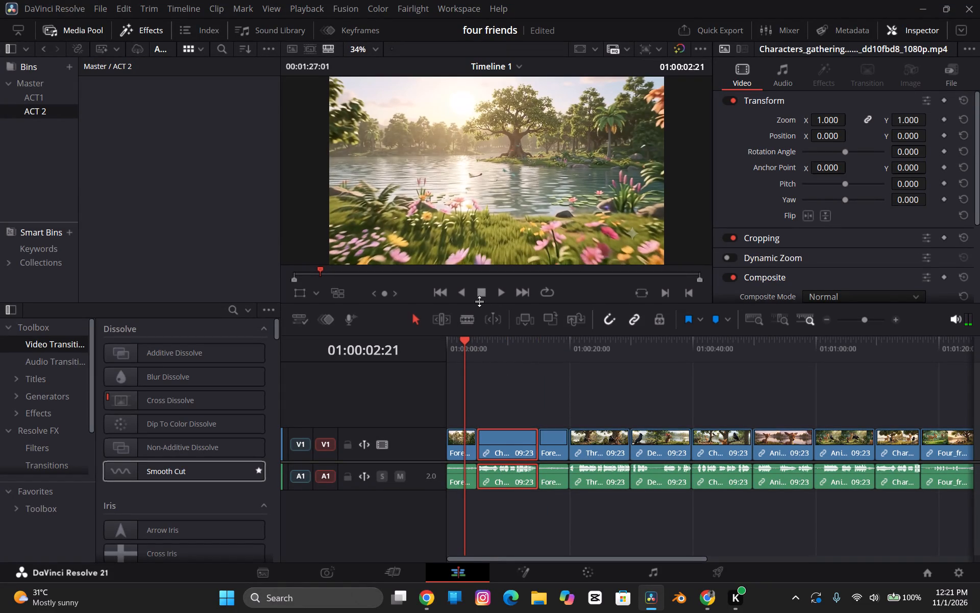
pyautogui.moveTo(479, 304); pyautogui.dragTo(486, 299)
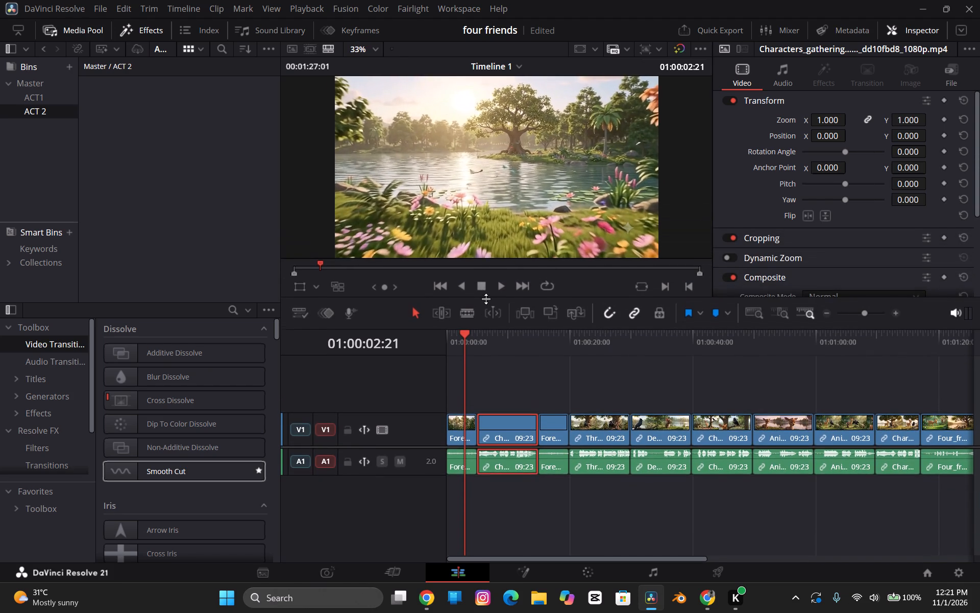
pyautogui.moveTo(486, 299); pyautogui.dragTo(485, 302)
pyautogui.press('space')
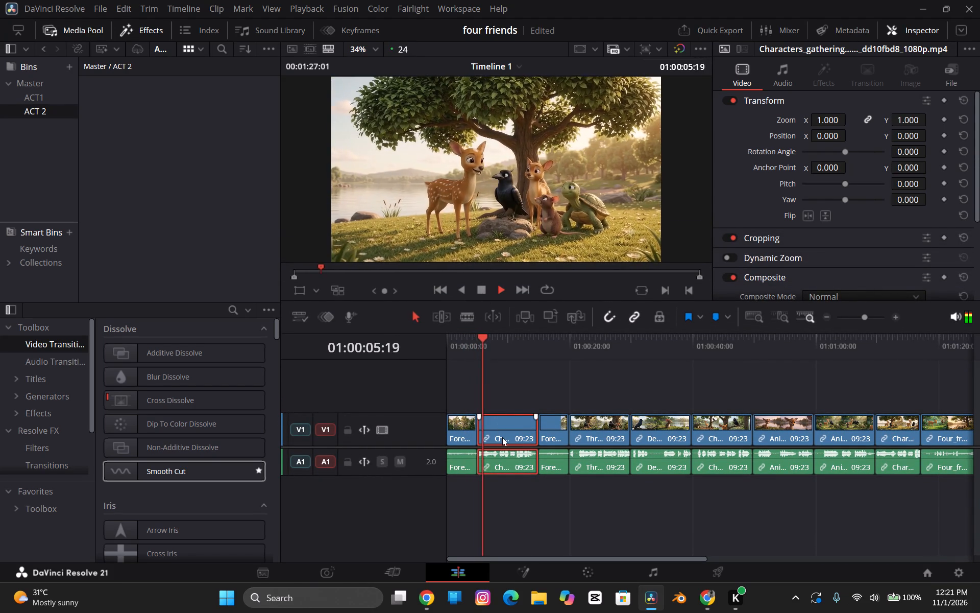
# Undo the insertion of the Characters_gathering clip and the earlier renaming of the second bin.
pyautogui.hotkey('ctrl', 'z')
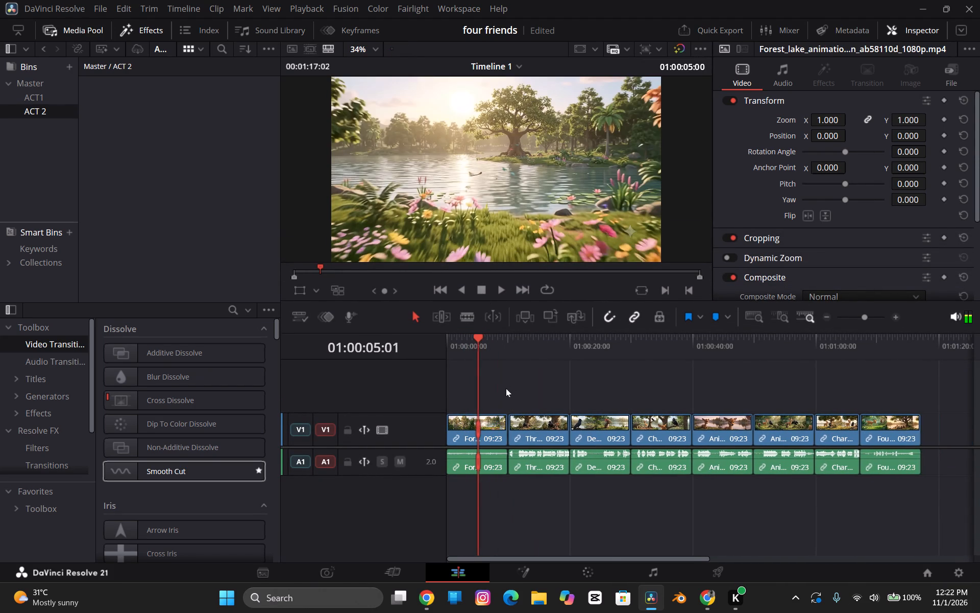
pyautogui.hotkey('ctrl', 'z')
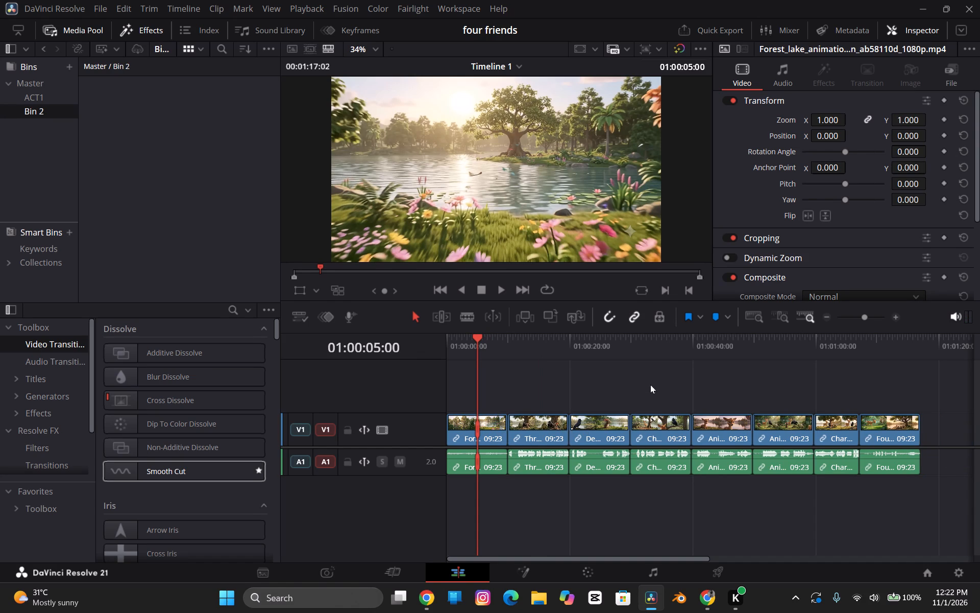
# Play the timeline around the cut between the forest lake clip and the three-characters clip.
pyautogui.press('space')
pyautogui.click(491, 348)
pyautogui.press('space')
pyautogui.press('space')
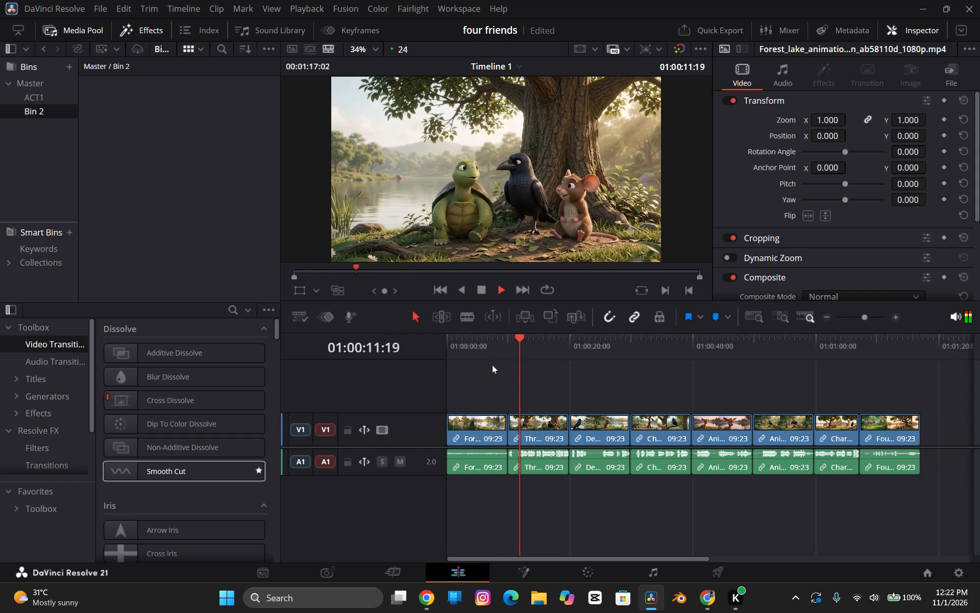
pyautogui.click(502, 353)
pyautogui.press('space')
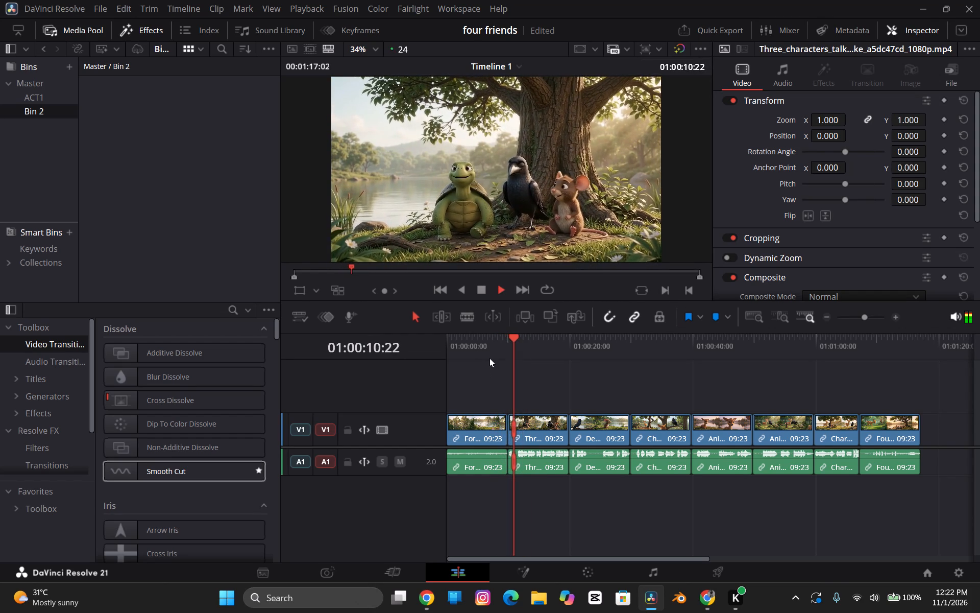
# Browse the Dissolve, Iris and Motion video transitions and preview Additive Dissolve and its options.
pyautogui.scroll(-1, 166, 430)
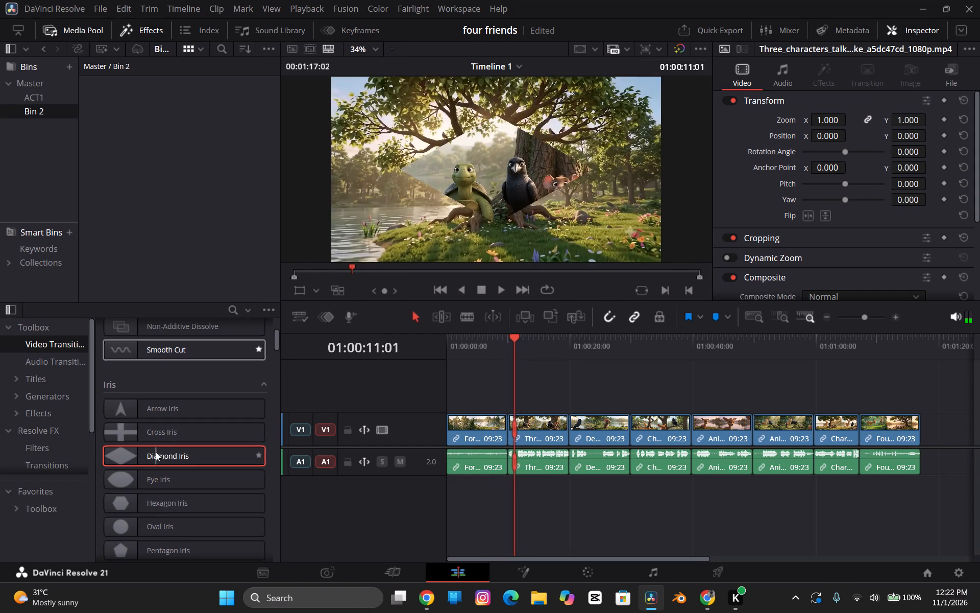
pyautogui.scroll(-1, 155, 450)
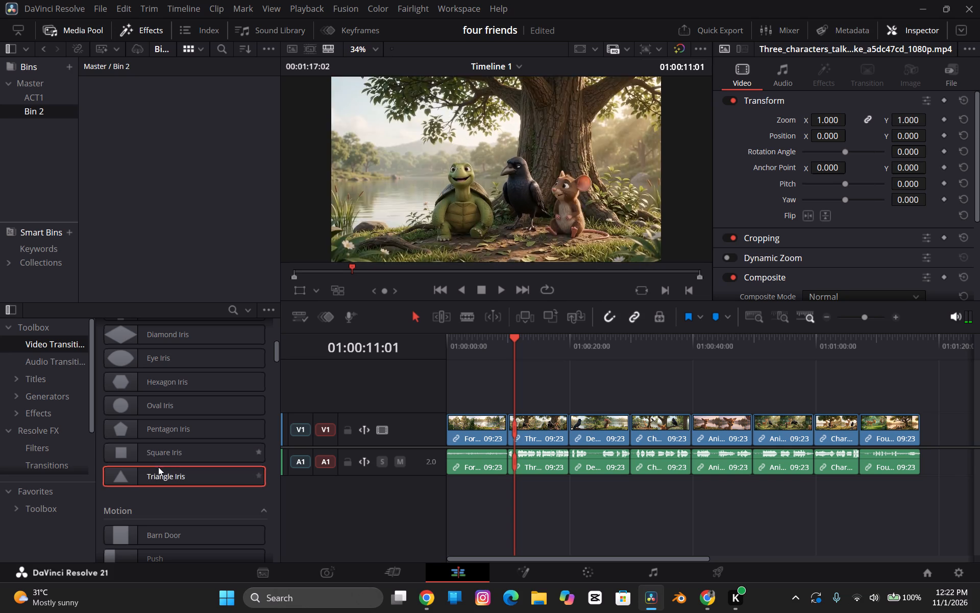
pyautogui.scroll(-1, 163, 453)
pyautogui.scroll(1, 170, 450)
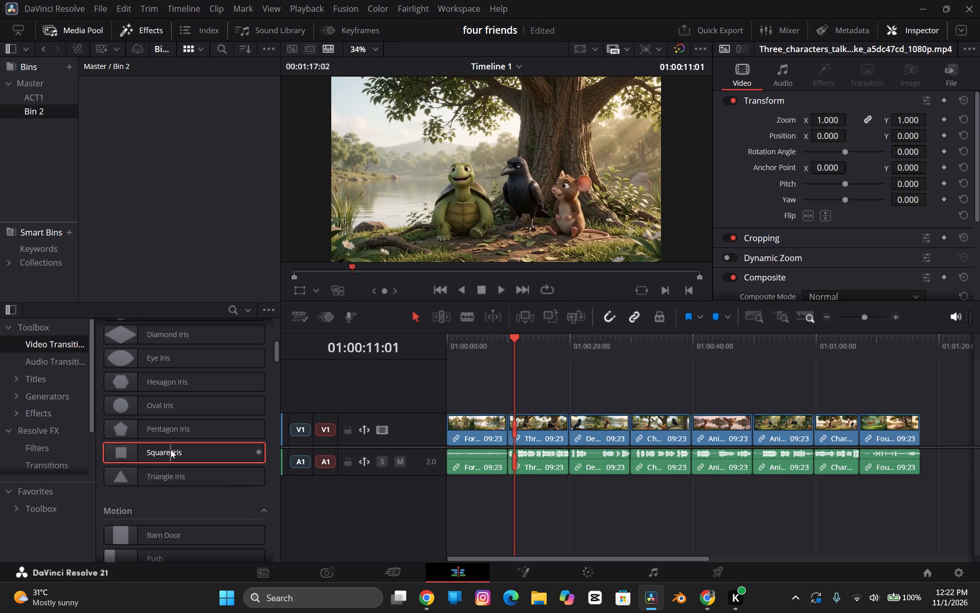
pyautogui.scroll(2, 200, 450)
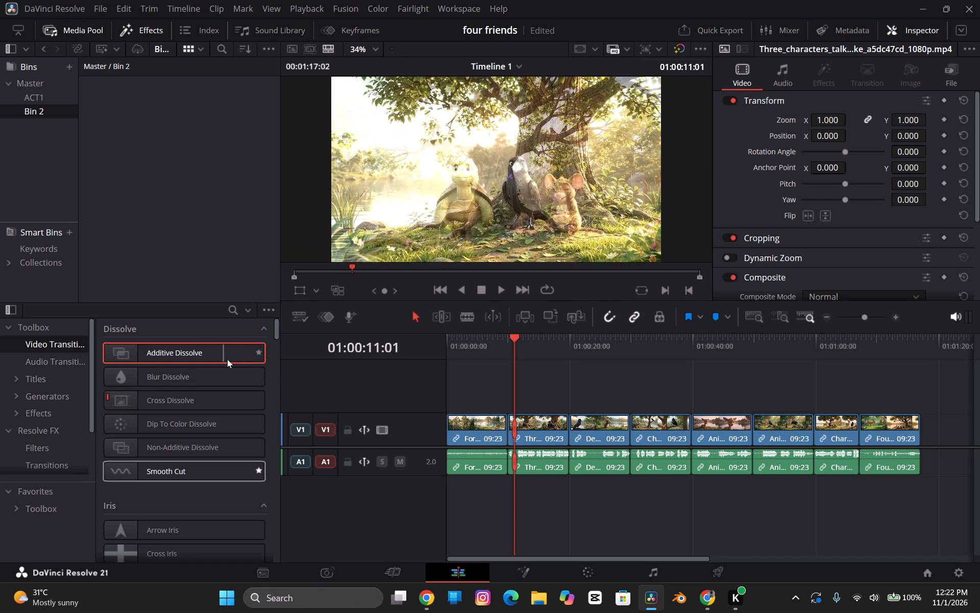
pyautogui.click(119, 354)
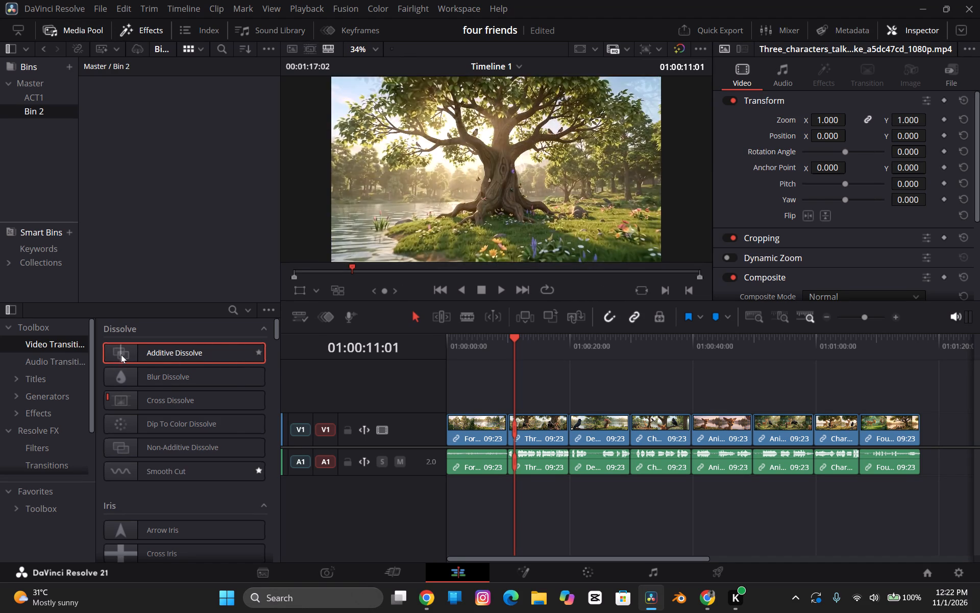
pyautogui.doubleClick(204, 354)
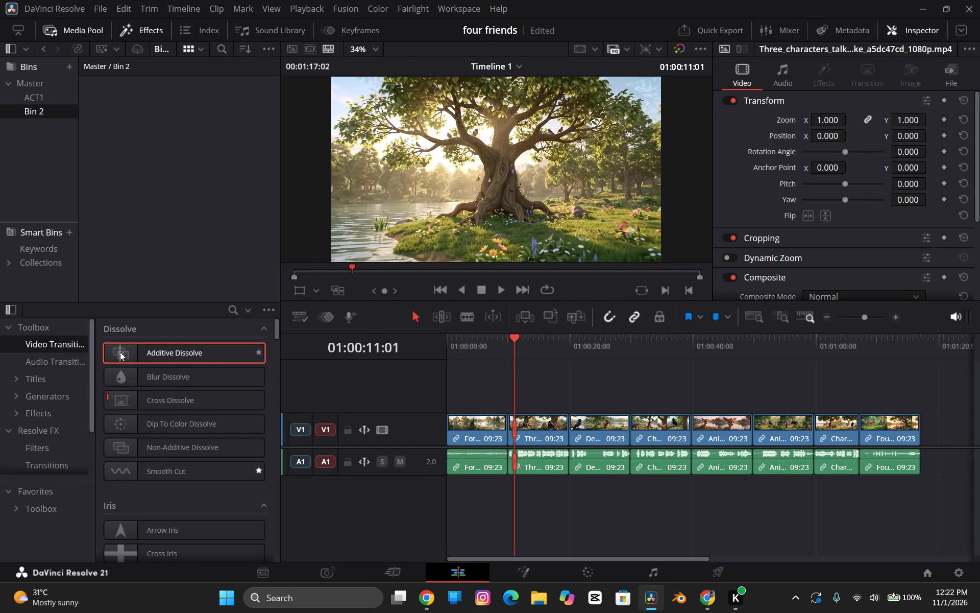
pyautogui.rightClick(120, 352)
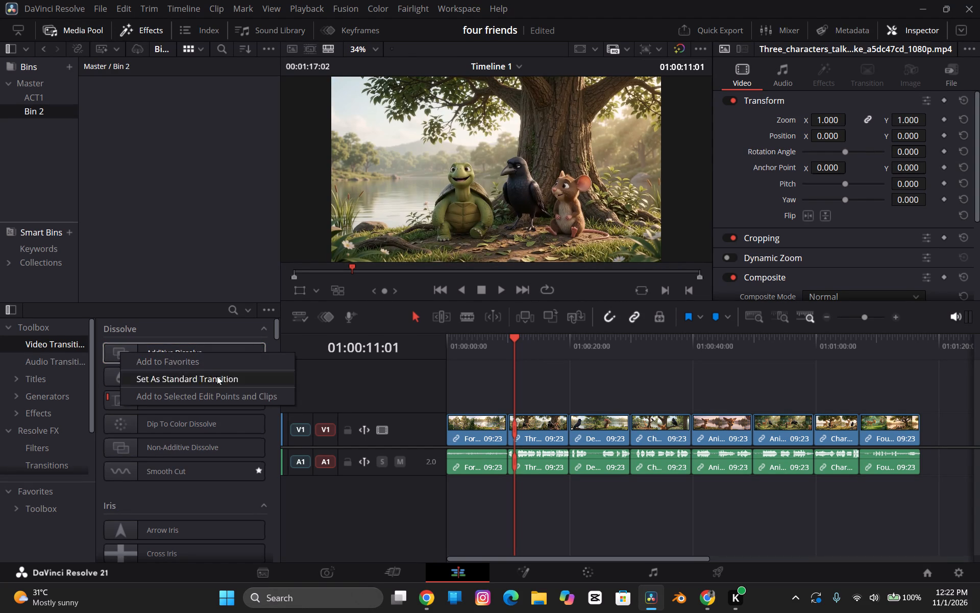
pyautogui.click(182, 349)
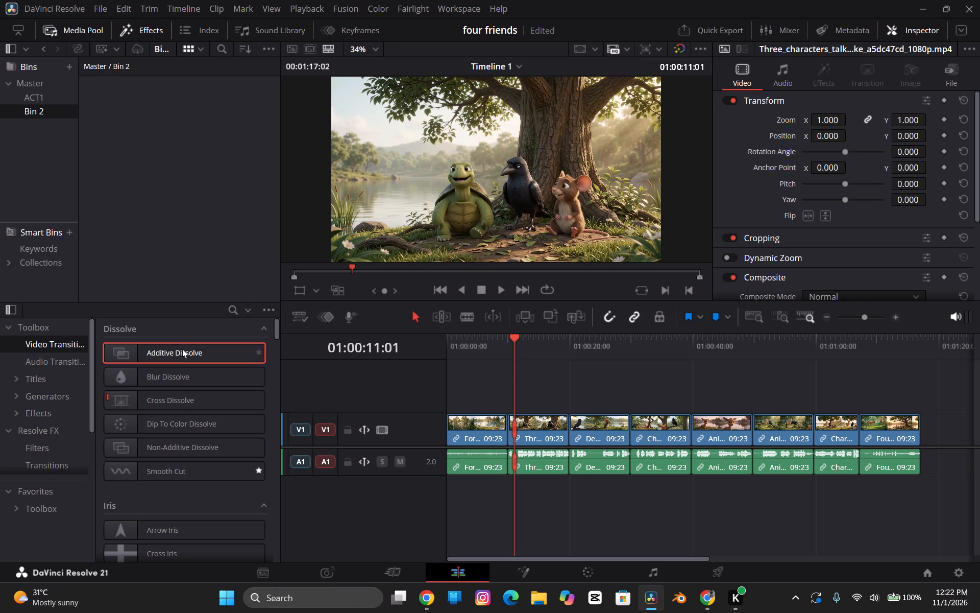
pyautogui.click(171, 361)
pyautogui.doubleClick(116, 354)
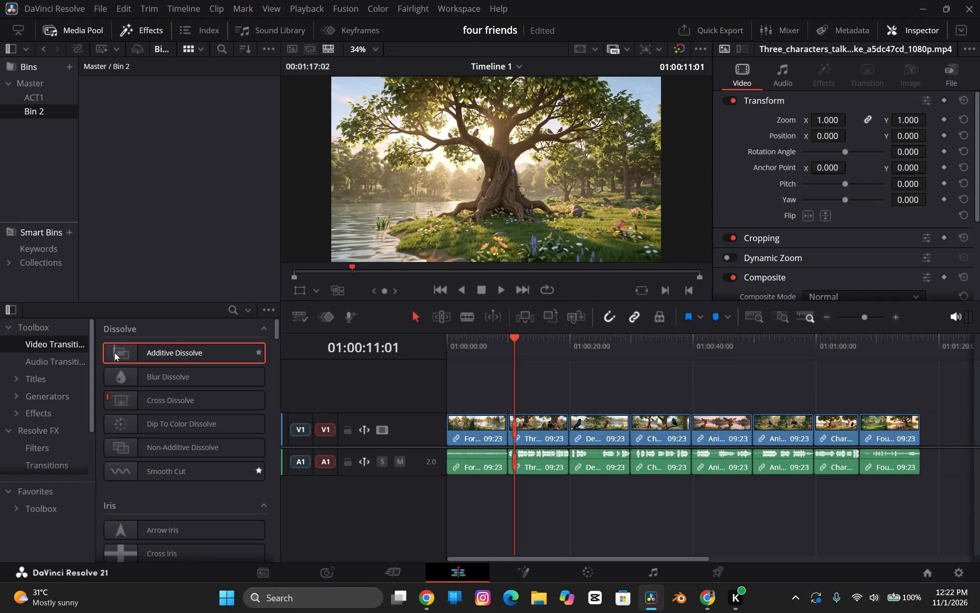
pyautogui.rightClick(197, 350)
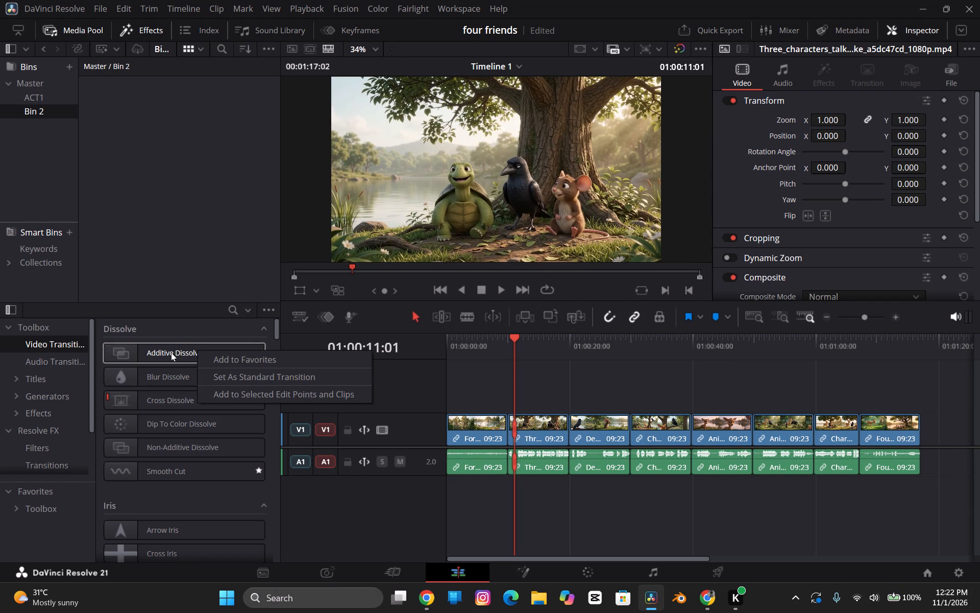
pyautogui.click(170, 355)
pyautogui.rightClick(194, 360)
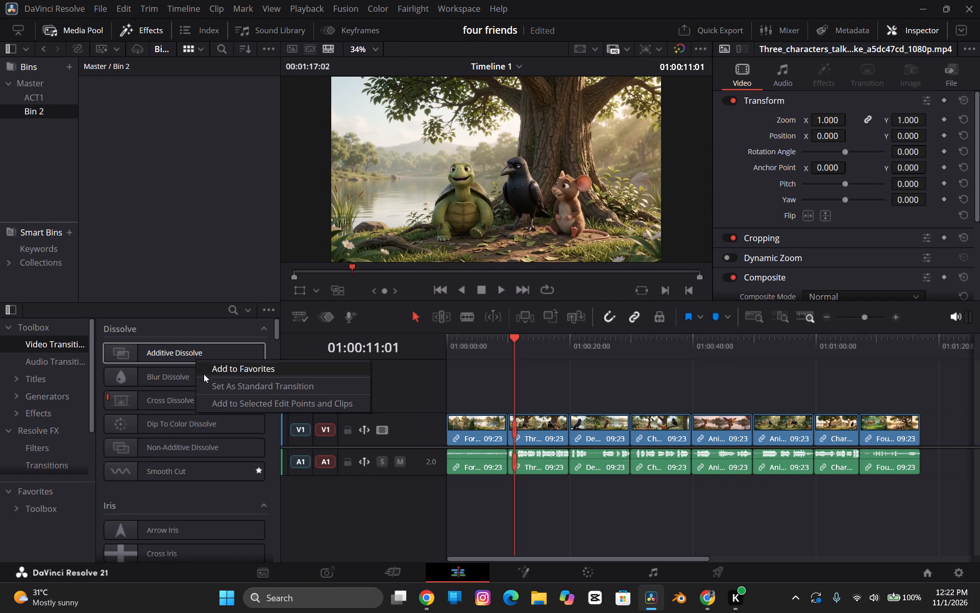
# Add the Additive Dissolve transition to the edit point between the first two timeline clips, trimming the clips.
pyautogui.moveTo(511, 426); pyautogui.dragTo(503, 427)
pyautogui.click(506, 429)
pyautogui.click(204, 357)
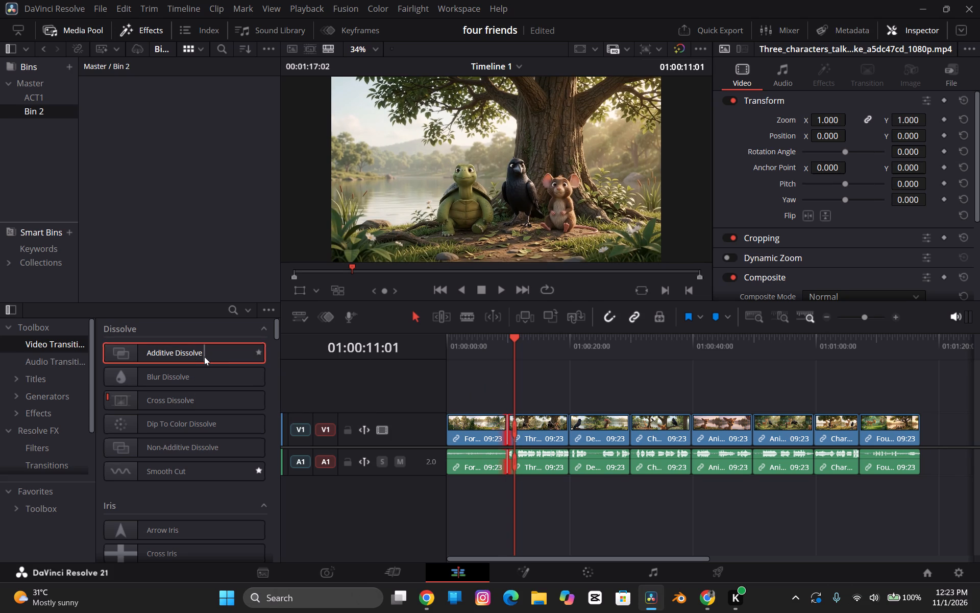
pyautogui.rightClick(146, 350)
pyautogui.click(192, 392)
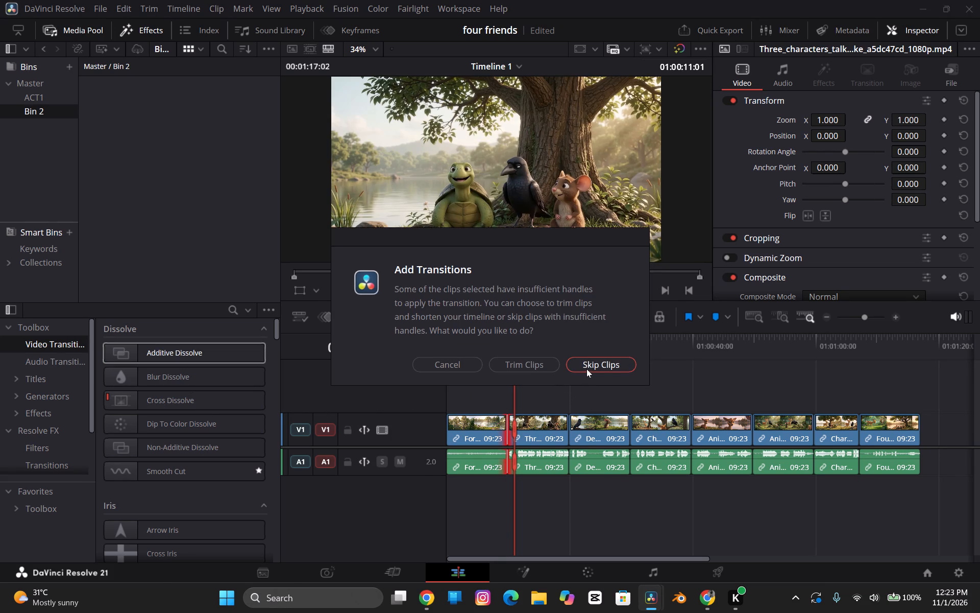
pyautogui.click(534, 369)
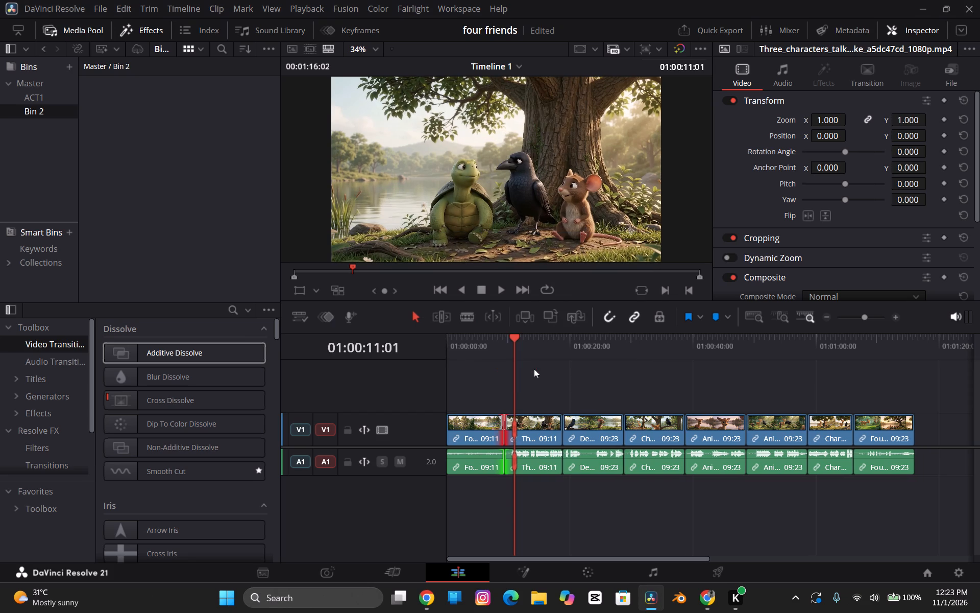
# Play the opening section to check the Additive Dissolve between the first two clips.
pyautogui.moveTo(511, 340); pyautogui.dragTo(502, 339)
pyautogui.press('space')
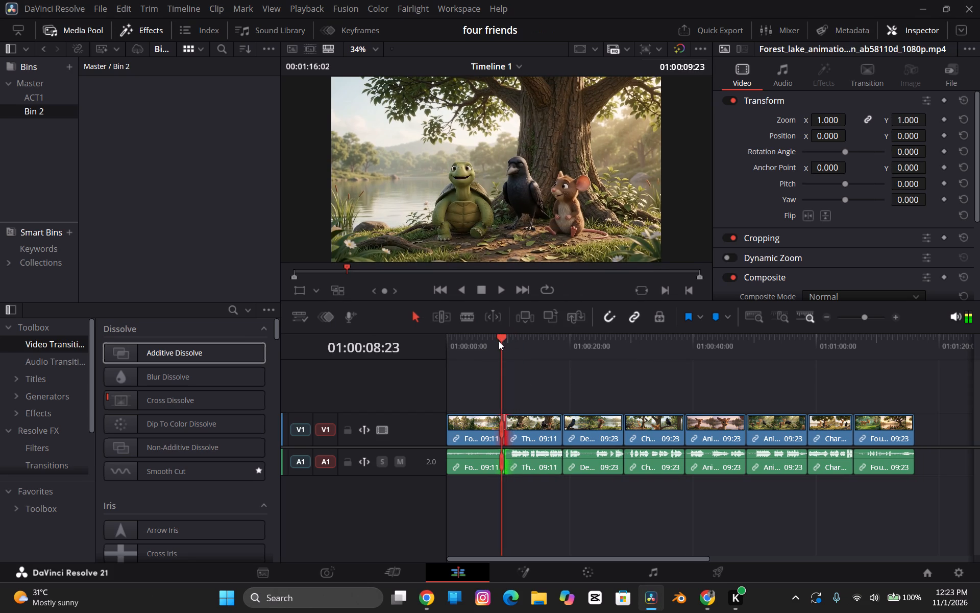
pyautogui.click(476, 340)
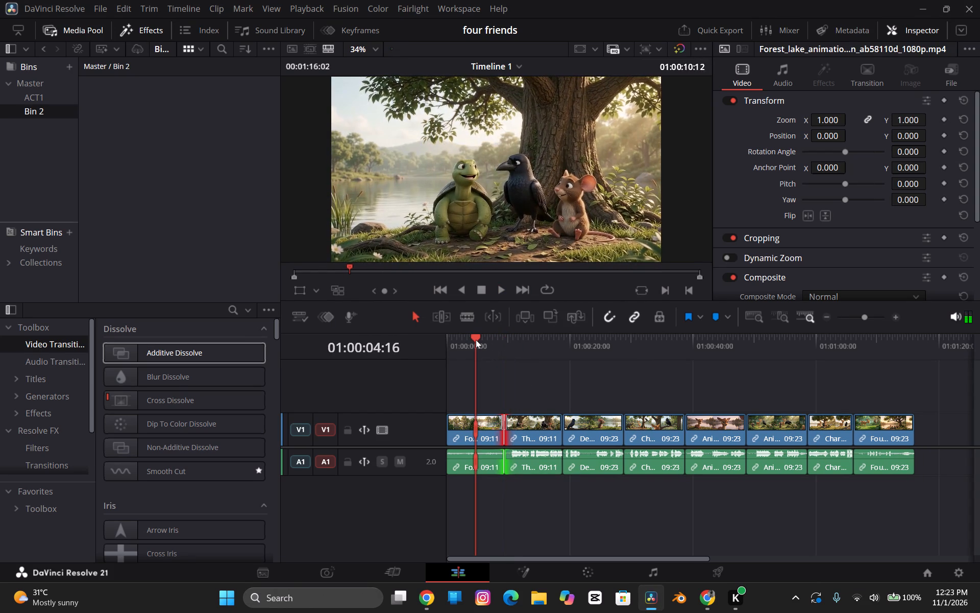
pyautogui.press('space')
pyautogui.press('space')
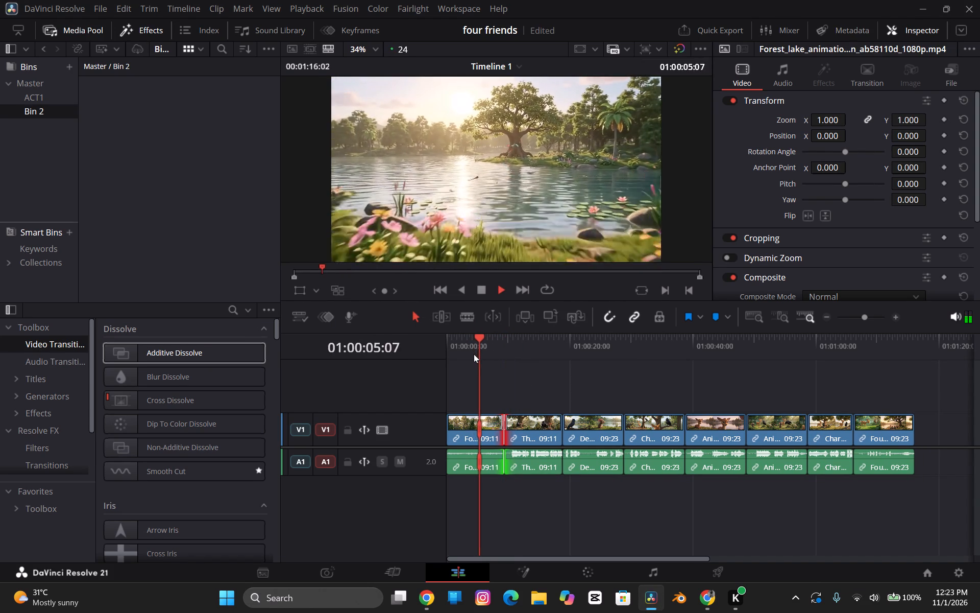
# Undo the Additive Dissolve transition and the earlier addition of the second bin, and pause playback.
pyautogui.hotkey('ctrl', 'z')
pyautogui.hotkey('ctrl', 'z')
pyautogui.hotkey('ctrl', 'z')
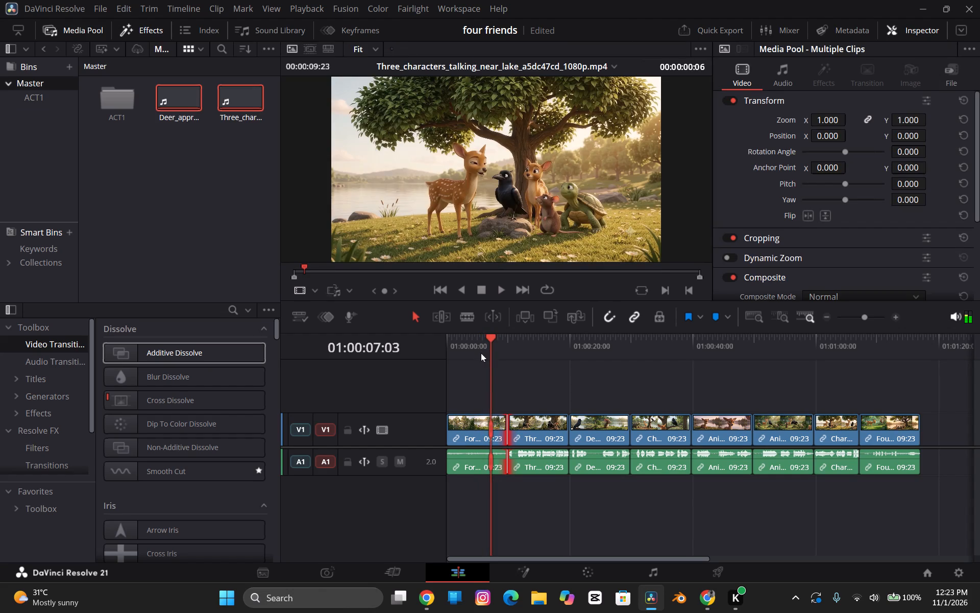
pyautogui.press('space')
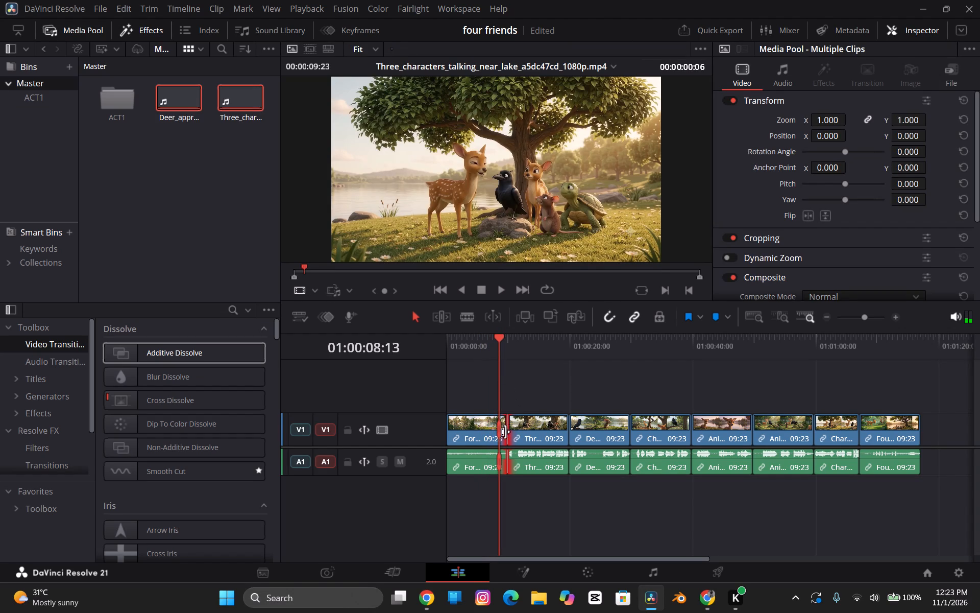
# Move the playhead to the first edit point at 01:00:09:23 and set Additive Dissolve as the standard transition.
pyautogui.click(506, 343)
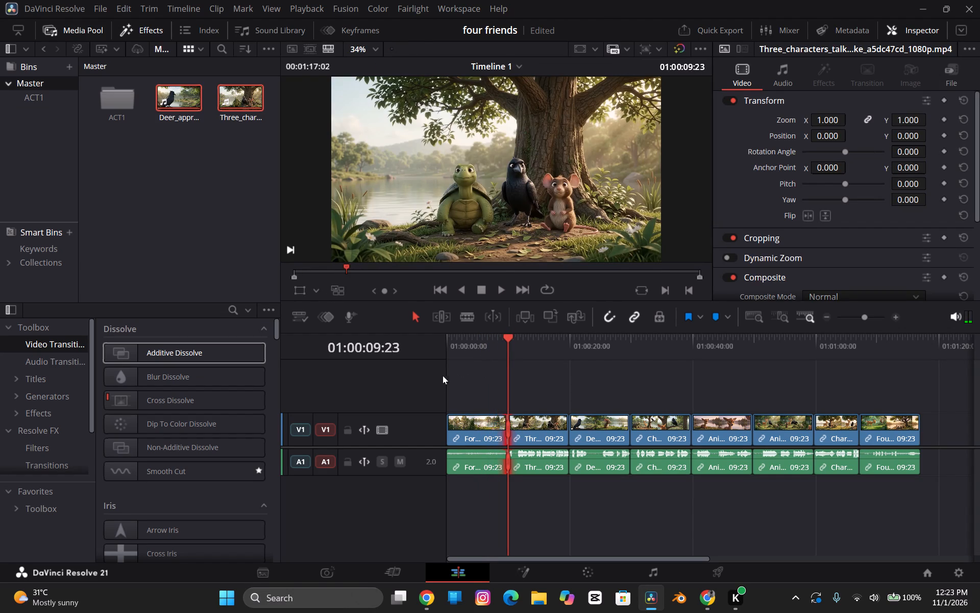
pyautogui.click(132, 352)
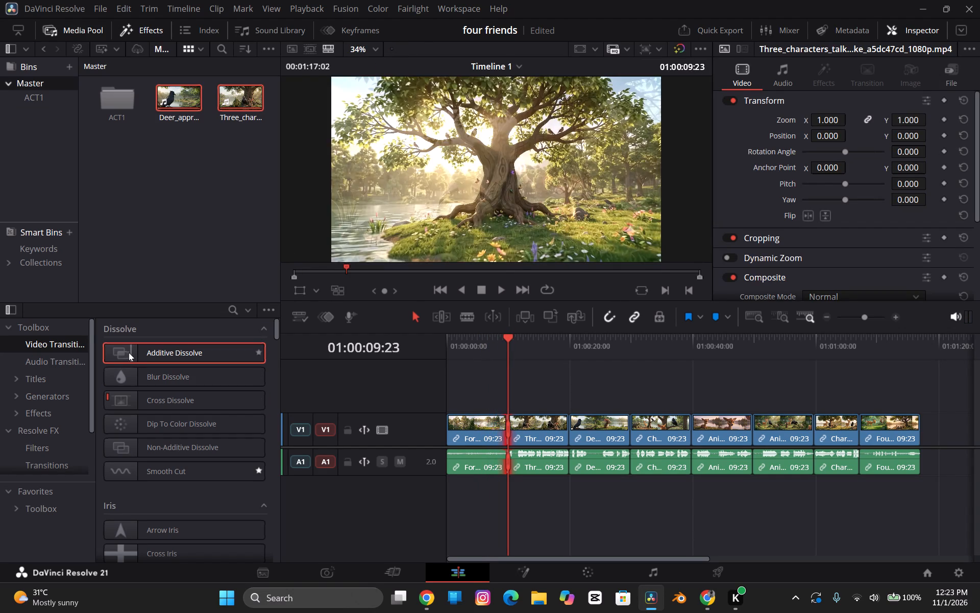
pyautogui.rightClick(115, 357)
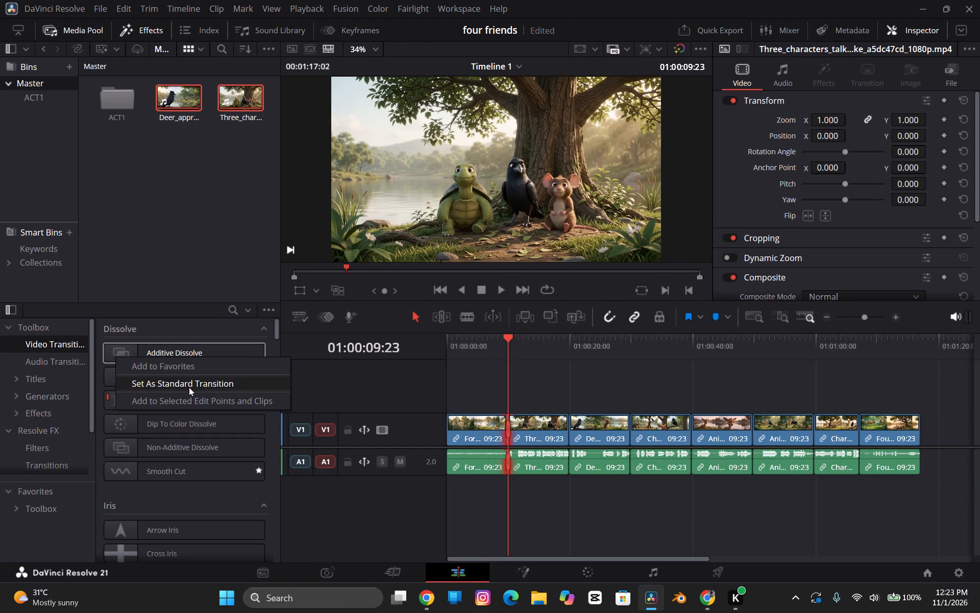
pyautogui.click(189, 385)
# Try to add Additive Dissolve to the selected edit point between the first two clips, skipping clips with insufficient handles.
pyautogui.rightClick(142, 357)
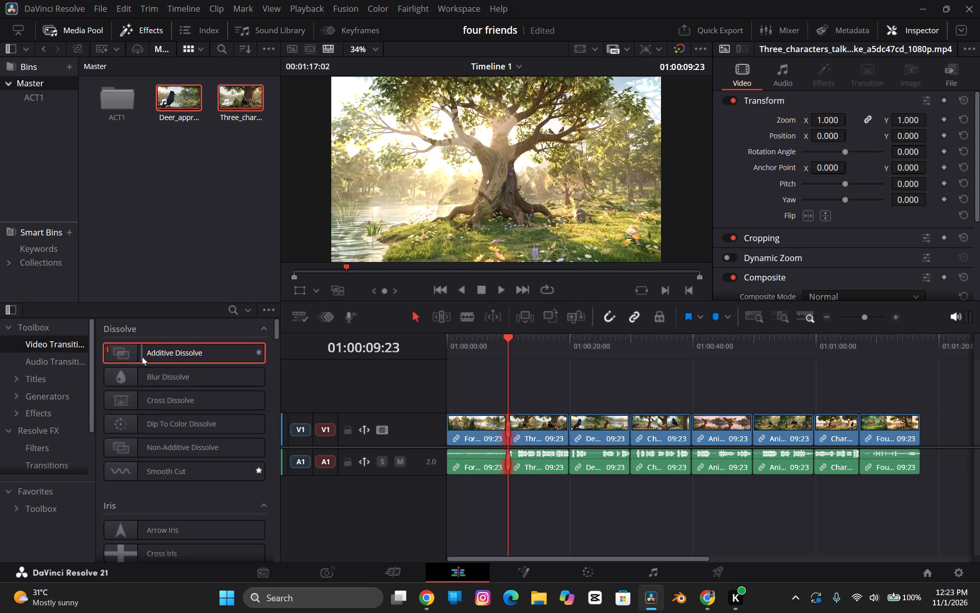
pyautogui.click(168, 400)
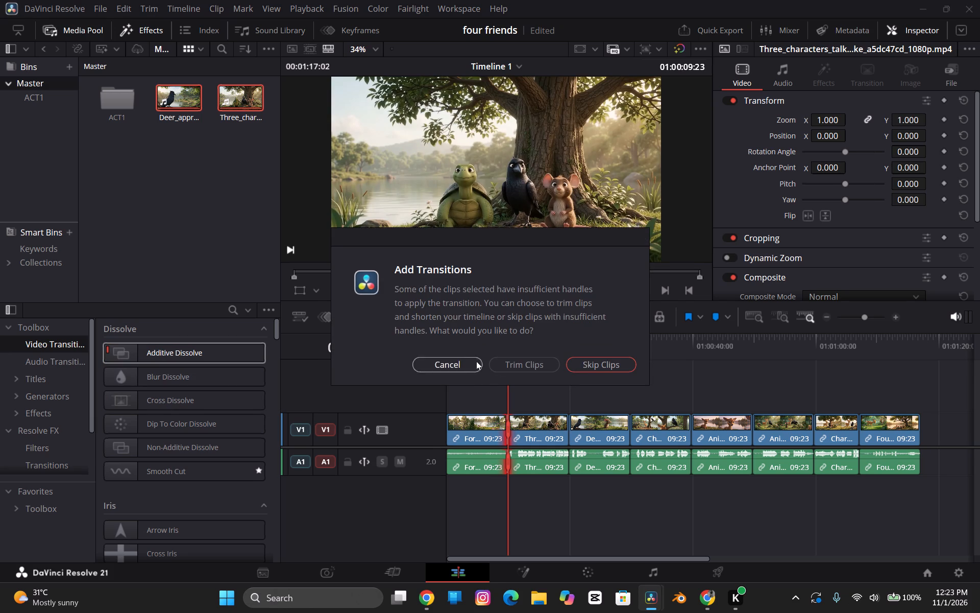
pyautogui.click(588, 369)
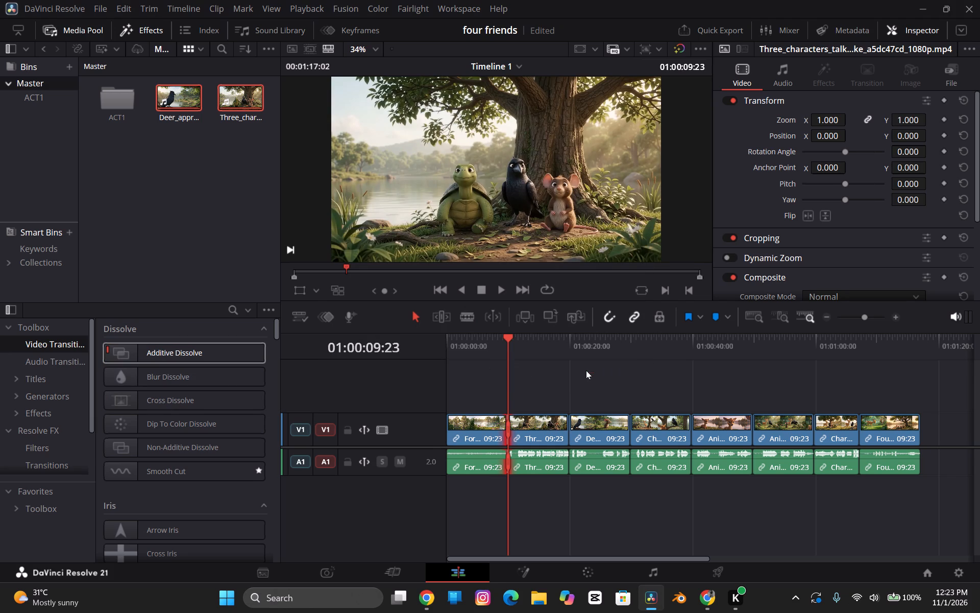
# Play across the first edit point to check the join, and return the playhead to 01:00:09:23.
pyautogui.click(485, 337)
pyautogui.press('space')
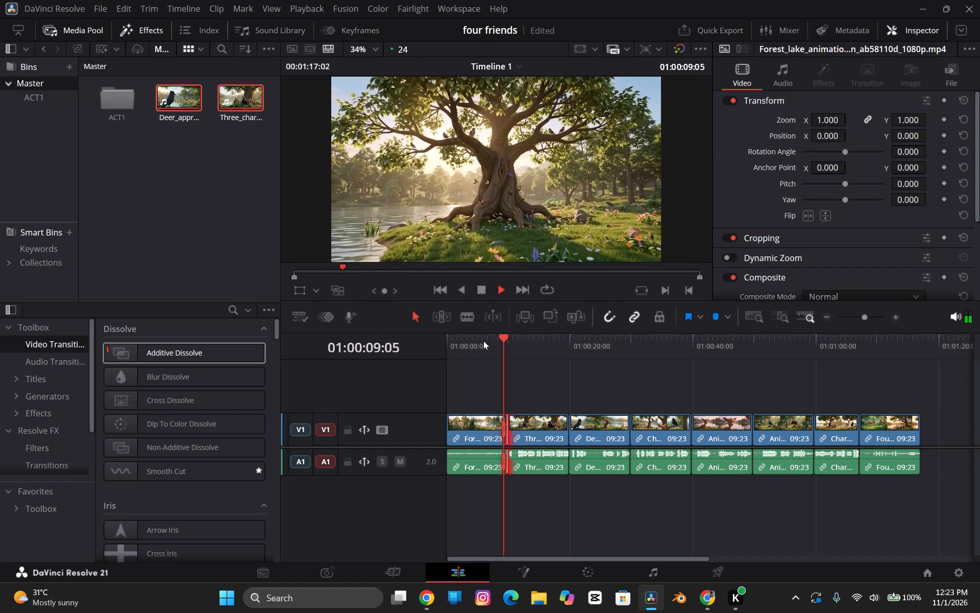
pyautogui.press('space')
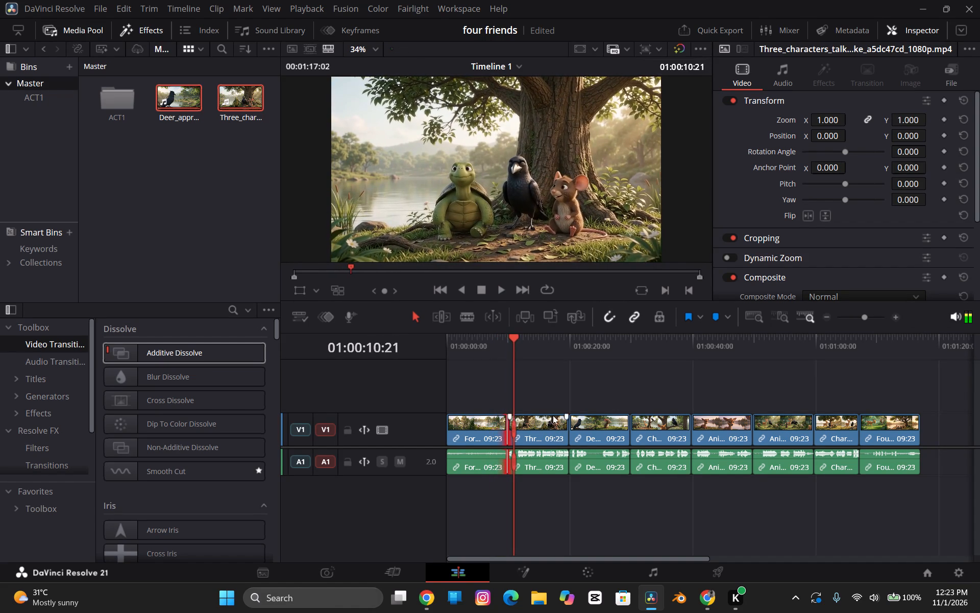
pyautogui.click(502, 350)
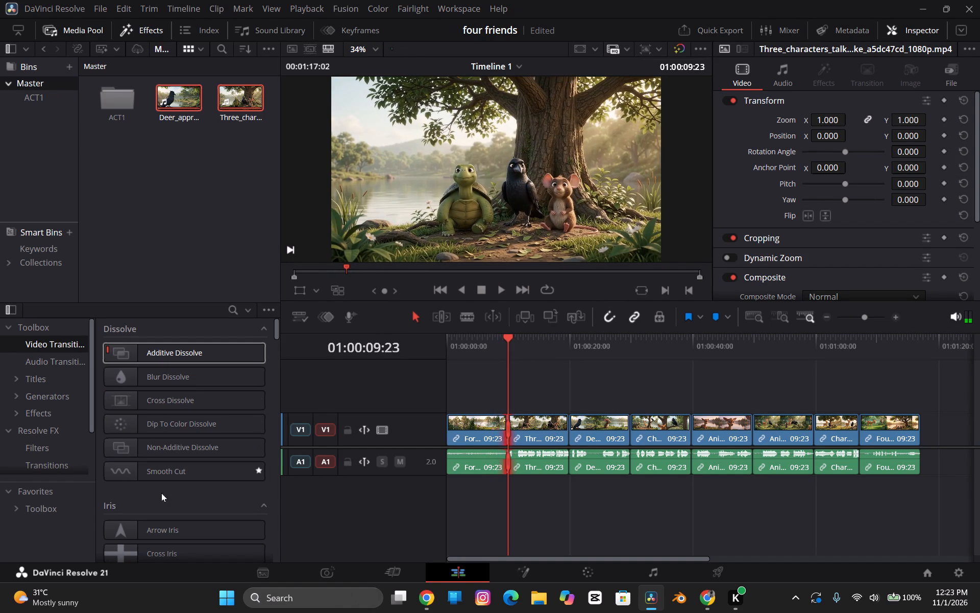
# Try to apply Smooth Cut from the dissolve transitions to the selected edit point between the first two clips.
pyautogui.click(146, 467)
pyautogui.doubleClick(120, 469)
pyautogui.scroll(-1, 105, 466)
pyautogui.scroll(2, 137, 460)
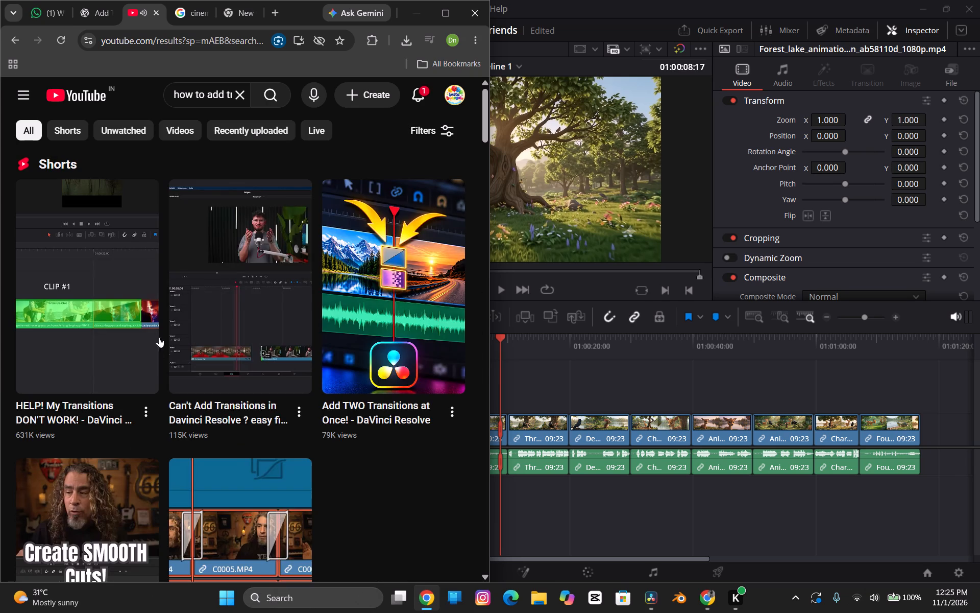
# Watch the YouTube Short "HELP! My Transitions DON'T WORK!" and return to the search results.
pyautogui.click(141, 330)
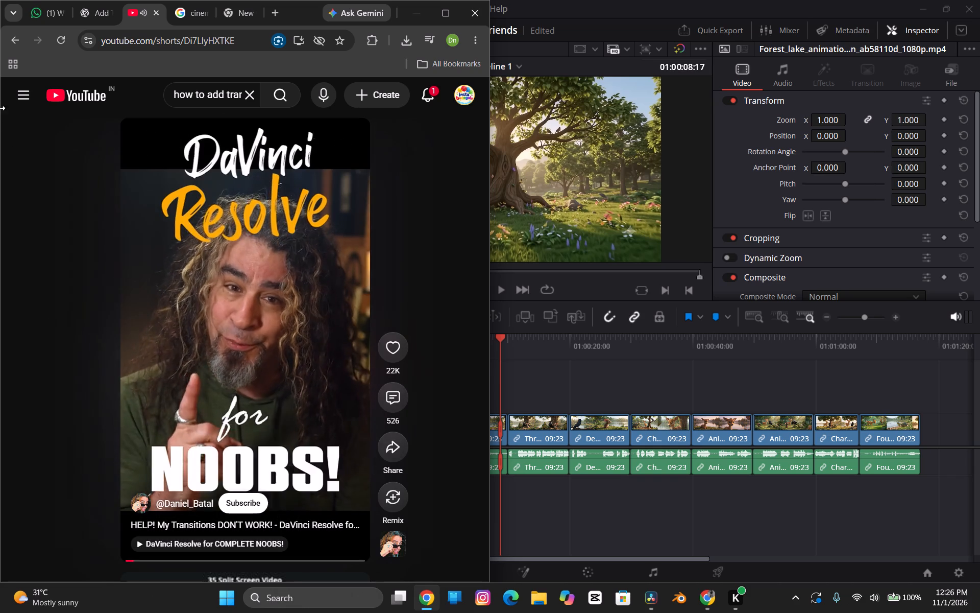
pyautogui.click(5, 43)
# Watch the YouTube Short "Can't Add Transitions in Davinci Resolve ? easy fix", pause it and return to DaVinci Resolve.
pyautogui.click(225, 262)
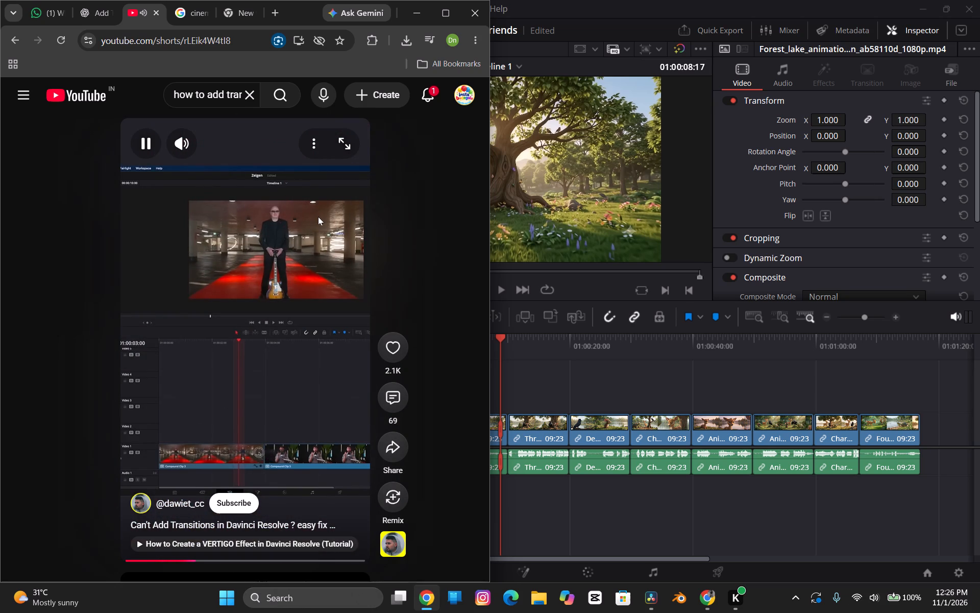
pyautogui.press('space')
pyautogui.press('space')
pyautogui.press('space')
pyautogui.press('space')
pyautogui.press('space')
pyautogui.press('space')
pyautogui.press('space')
pyautogui.press('space')
pyautogui.press('space')
pyautogui.press('space')
pyautogui.press('space')
pyautogui.press('space')
pyautogui.press('space')
pyautogui.press('space')
pyautogui.press('space')
pyautogui.press('space')
pyautogui.press('space')
pyautogui.press('space')
pyautogui.press('space')
pyautogui.press('space')
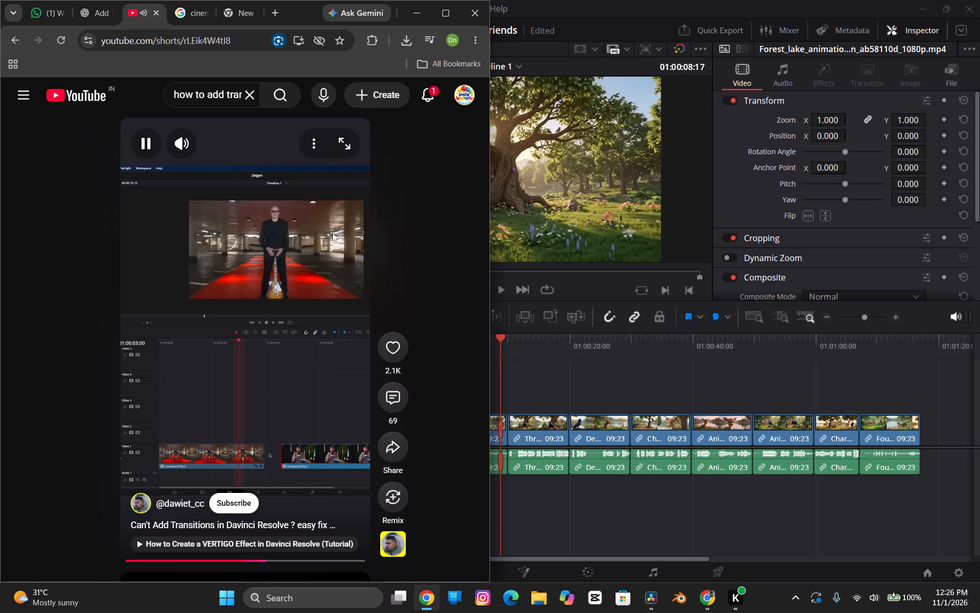
pyautogui.click(249, 398)
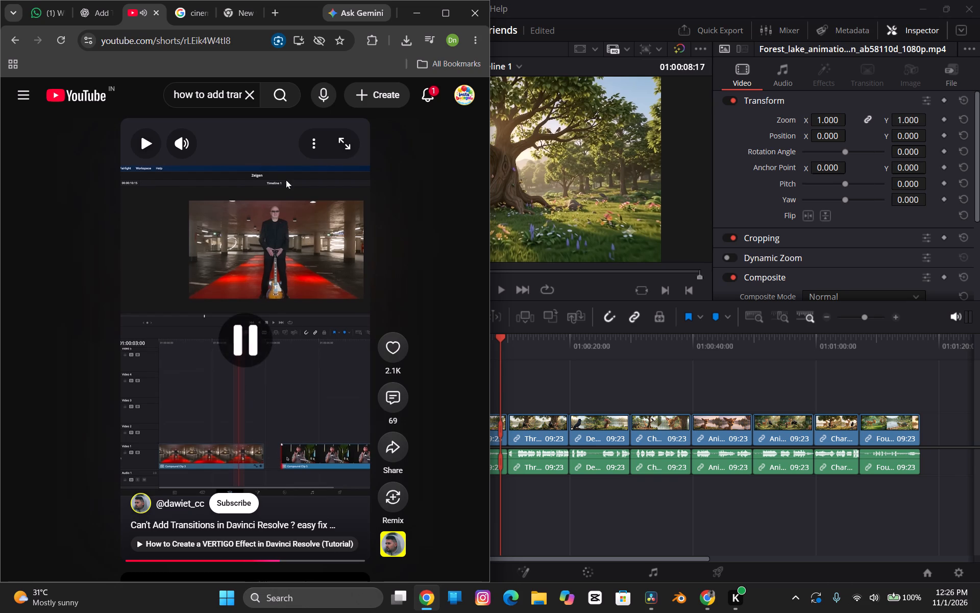
pyautogui.click(422, 11)
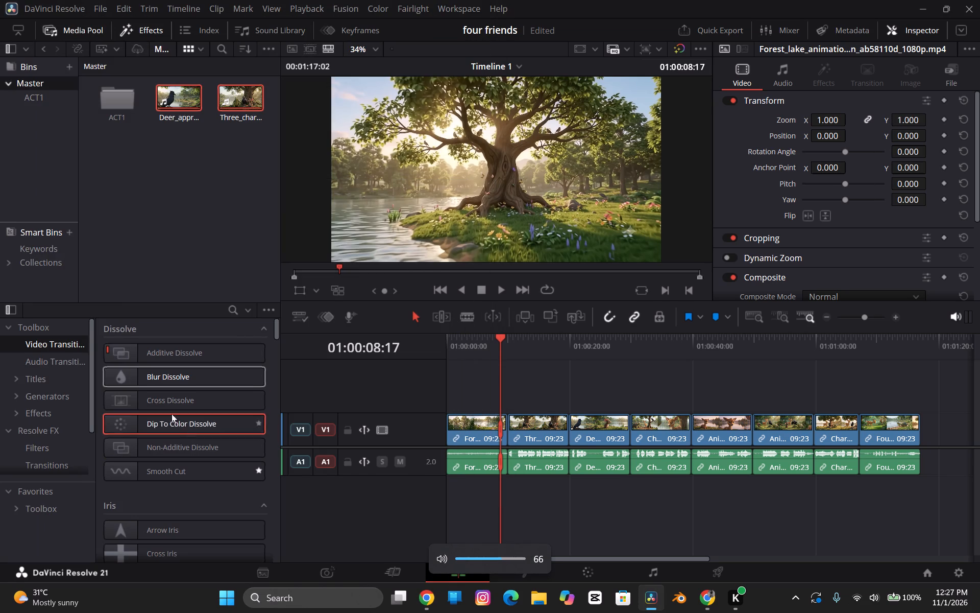
# Trim the end of the first timeline clip to a duration of 09:02, leaving a gap before the second clip.
pyautogui.moveTo(146, 375); pyautogui.dragTo(165, 379)
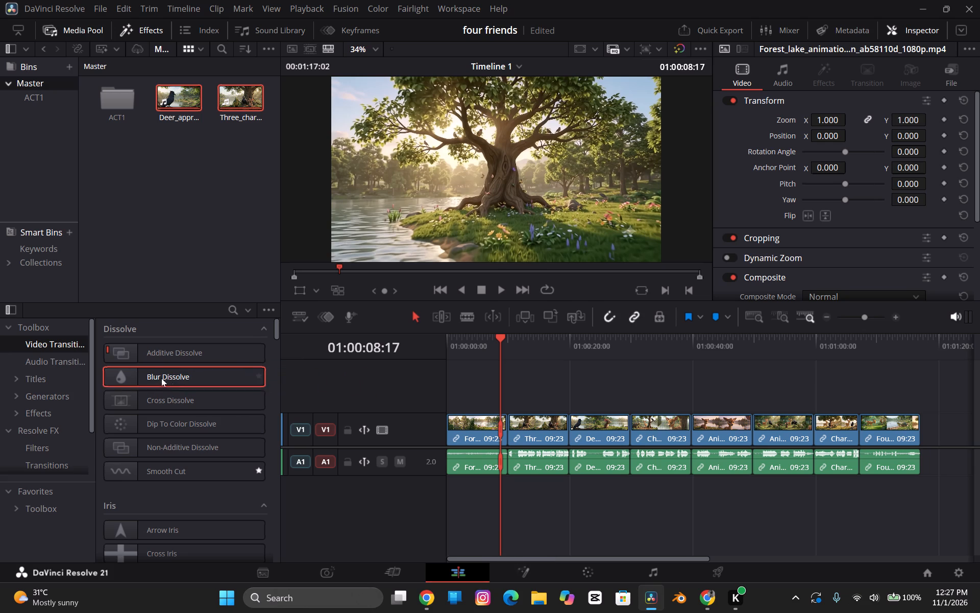
pyautogui.click(867, 319)
pyautogui.click(869, 316)
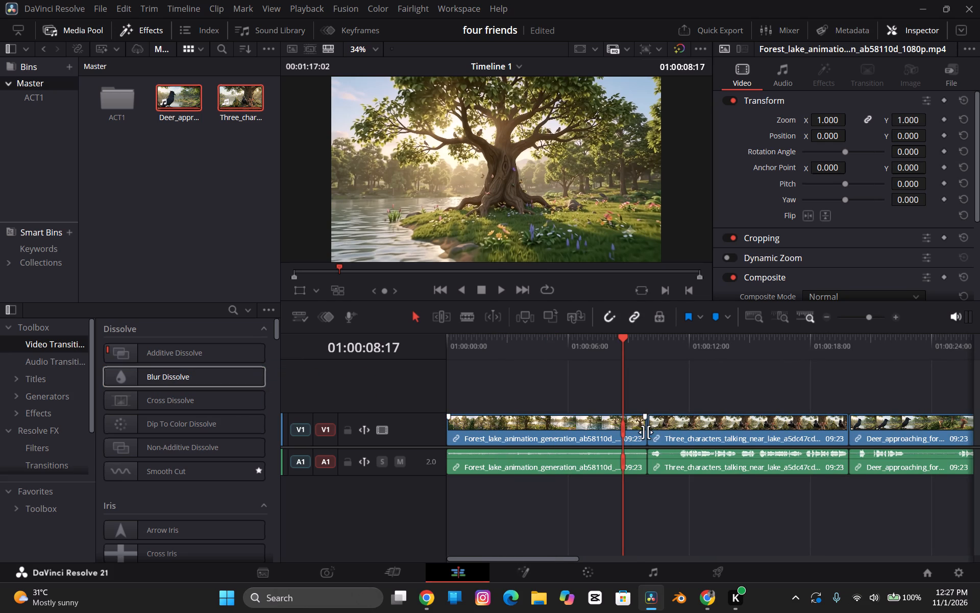
pyautogui.moveTo(645, 432); pyautogui.dragTo(627, 438)
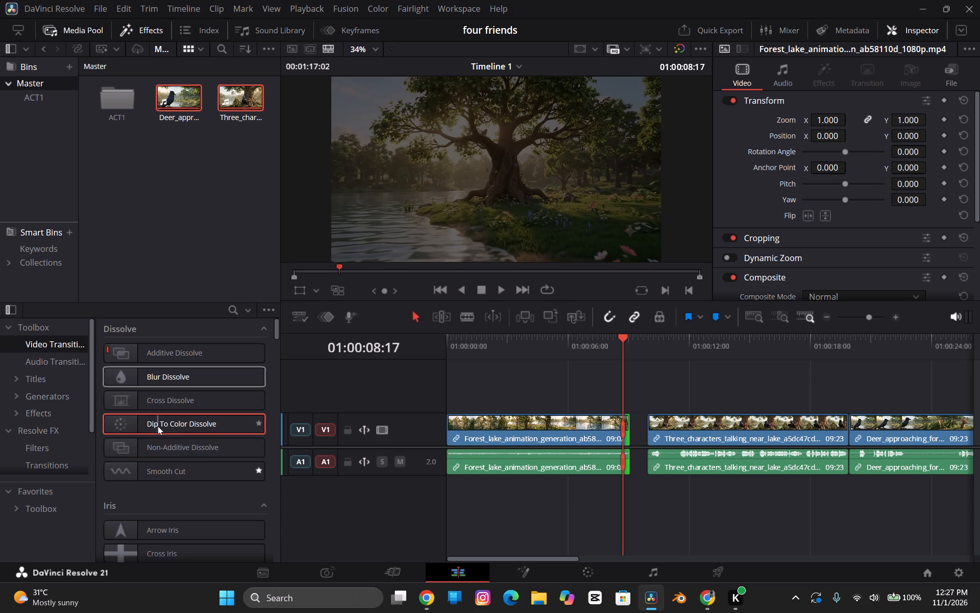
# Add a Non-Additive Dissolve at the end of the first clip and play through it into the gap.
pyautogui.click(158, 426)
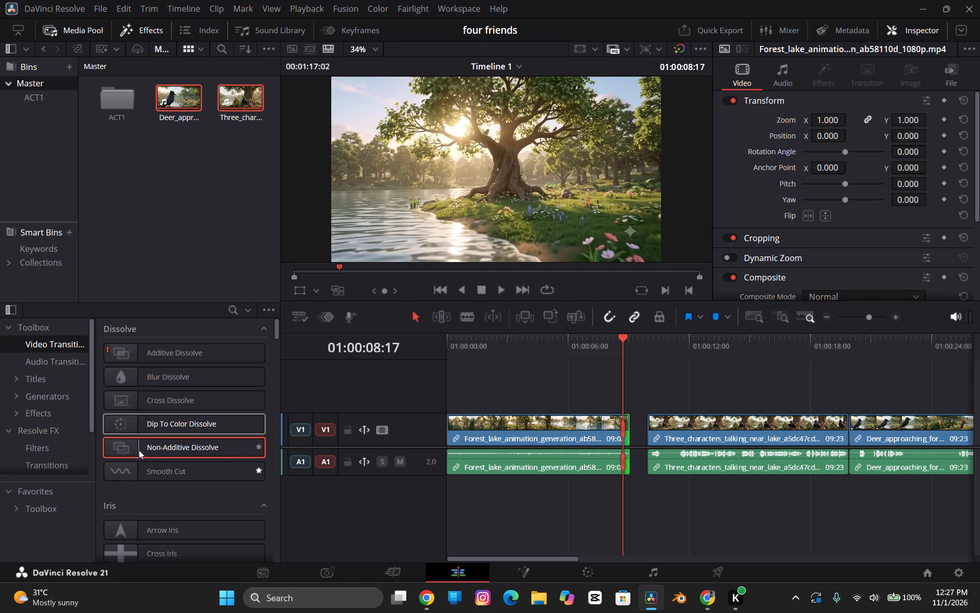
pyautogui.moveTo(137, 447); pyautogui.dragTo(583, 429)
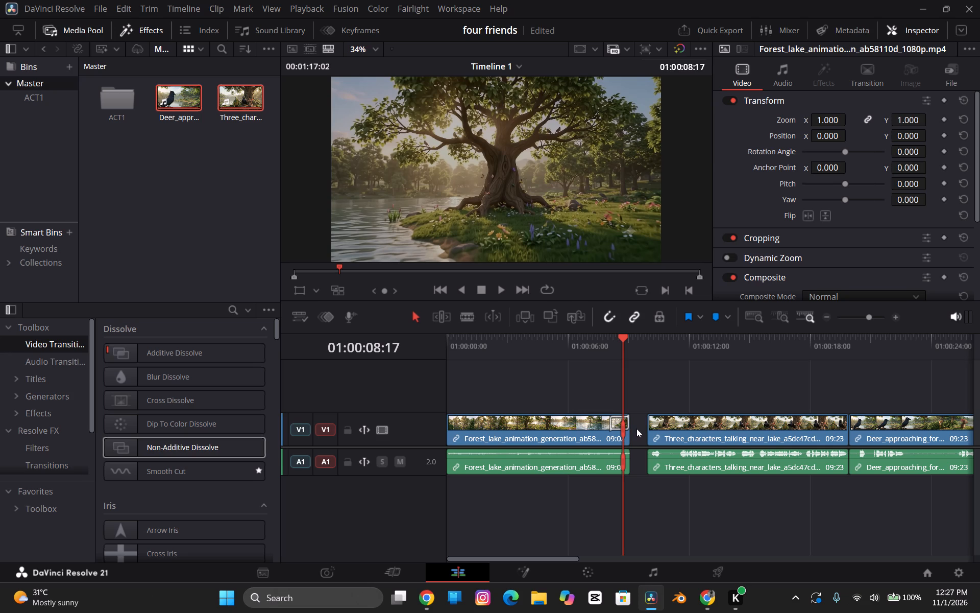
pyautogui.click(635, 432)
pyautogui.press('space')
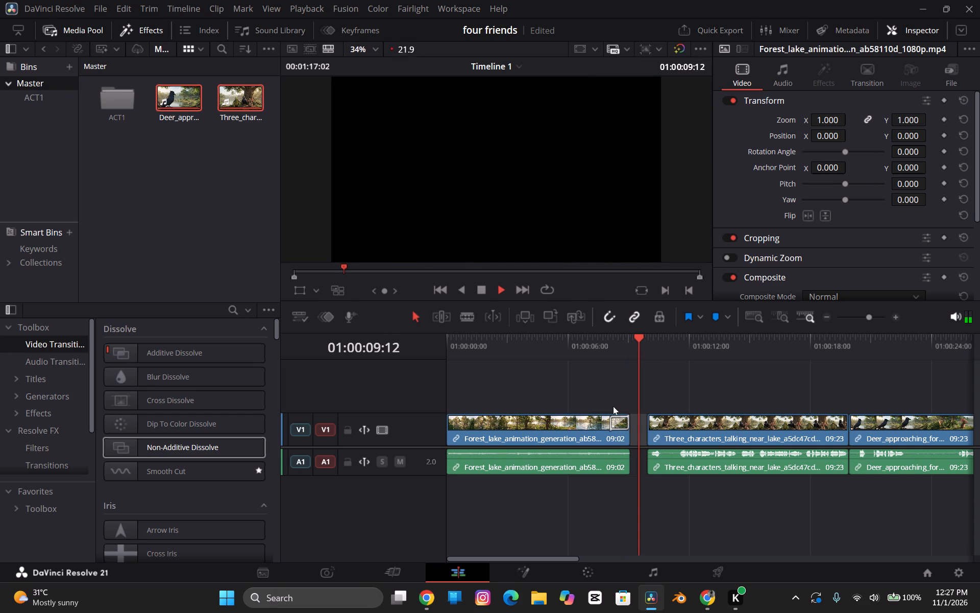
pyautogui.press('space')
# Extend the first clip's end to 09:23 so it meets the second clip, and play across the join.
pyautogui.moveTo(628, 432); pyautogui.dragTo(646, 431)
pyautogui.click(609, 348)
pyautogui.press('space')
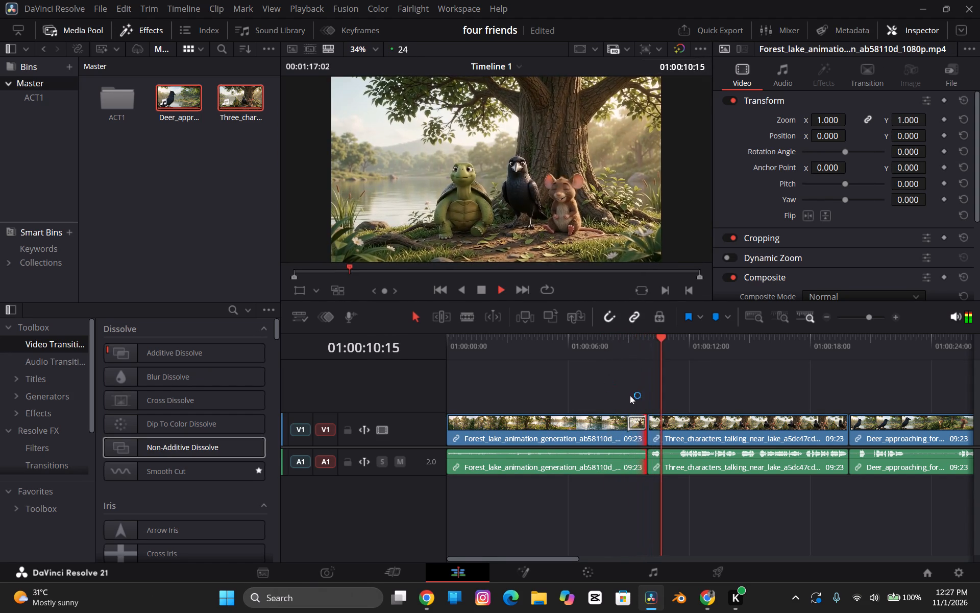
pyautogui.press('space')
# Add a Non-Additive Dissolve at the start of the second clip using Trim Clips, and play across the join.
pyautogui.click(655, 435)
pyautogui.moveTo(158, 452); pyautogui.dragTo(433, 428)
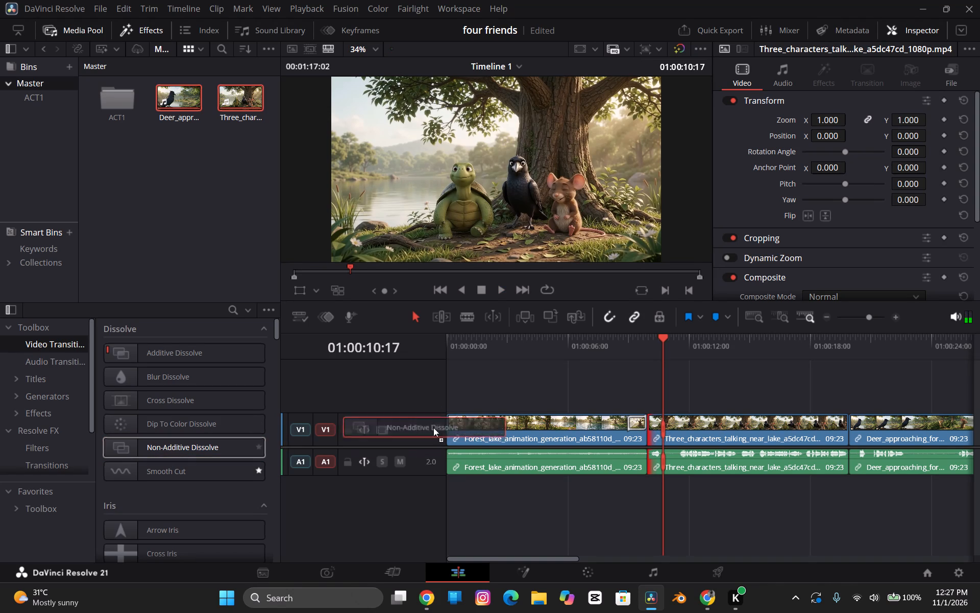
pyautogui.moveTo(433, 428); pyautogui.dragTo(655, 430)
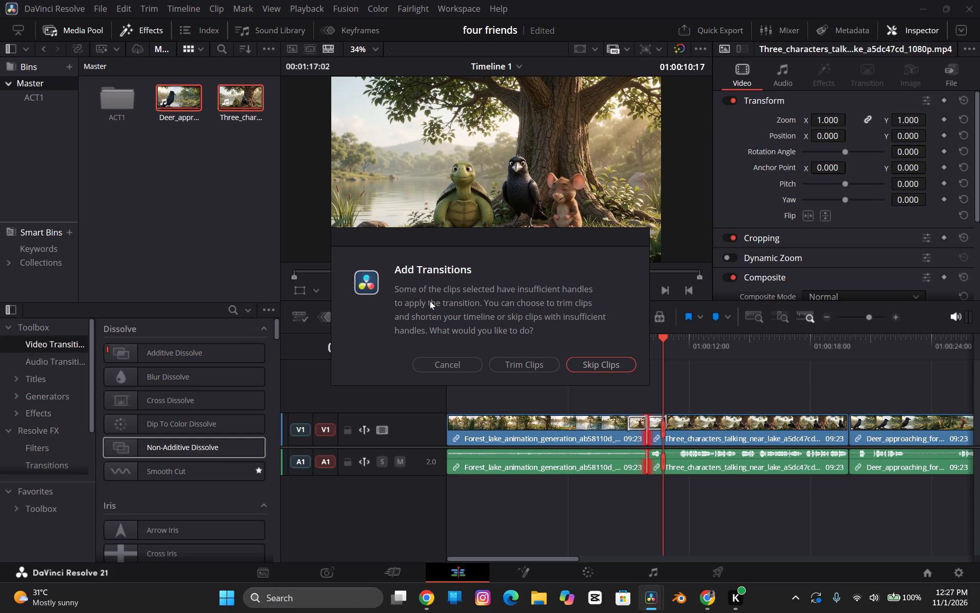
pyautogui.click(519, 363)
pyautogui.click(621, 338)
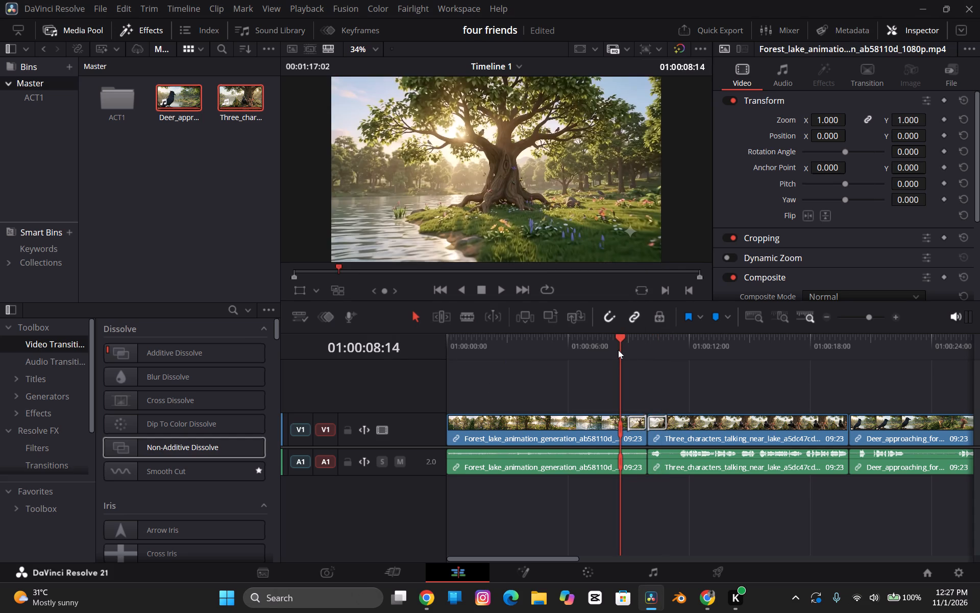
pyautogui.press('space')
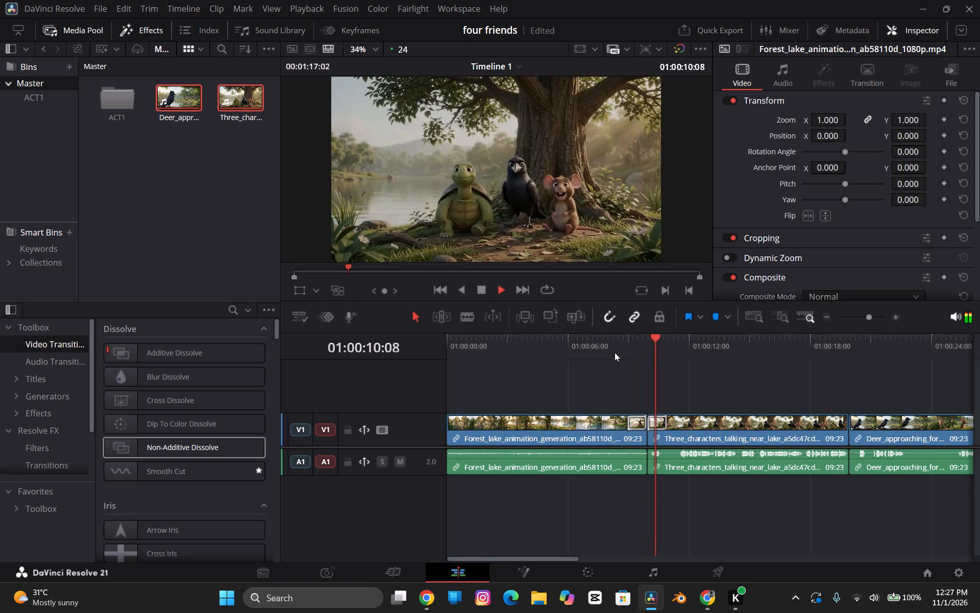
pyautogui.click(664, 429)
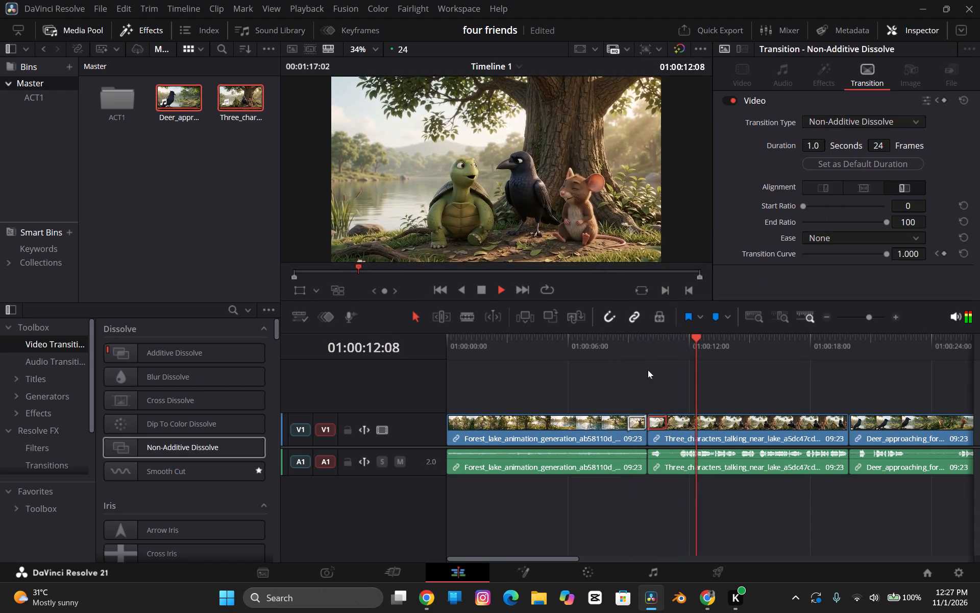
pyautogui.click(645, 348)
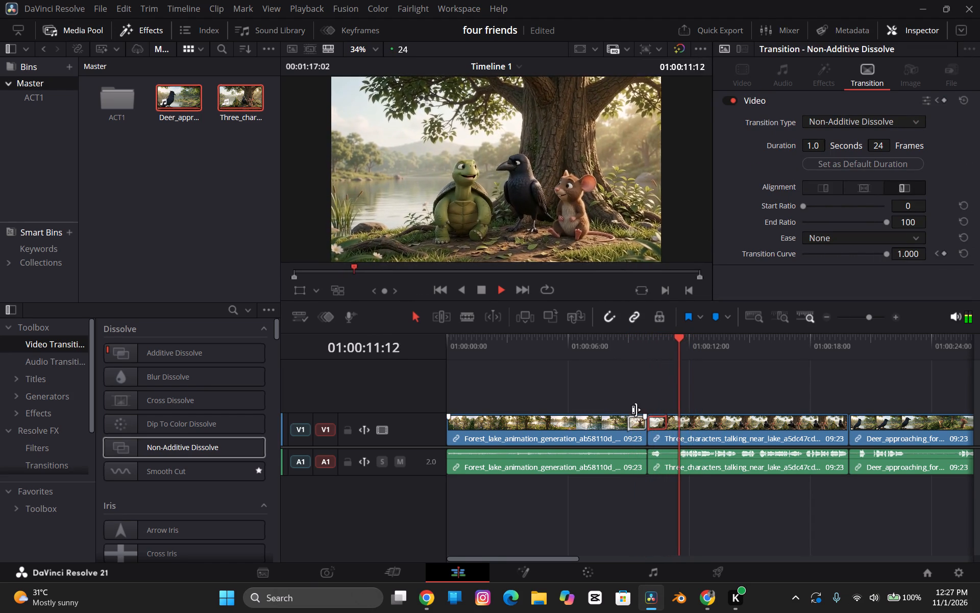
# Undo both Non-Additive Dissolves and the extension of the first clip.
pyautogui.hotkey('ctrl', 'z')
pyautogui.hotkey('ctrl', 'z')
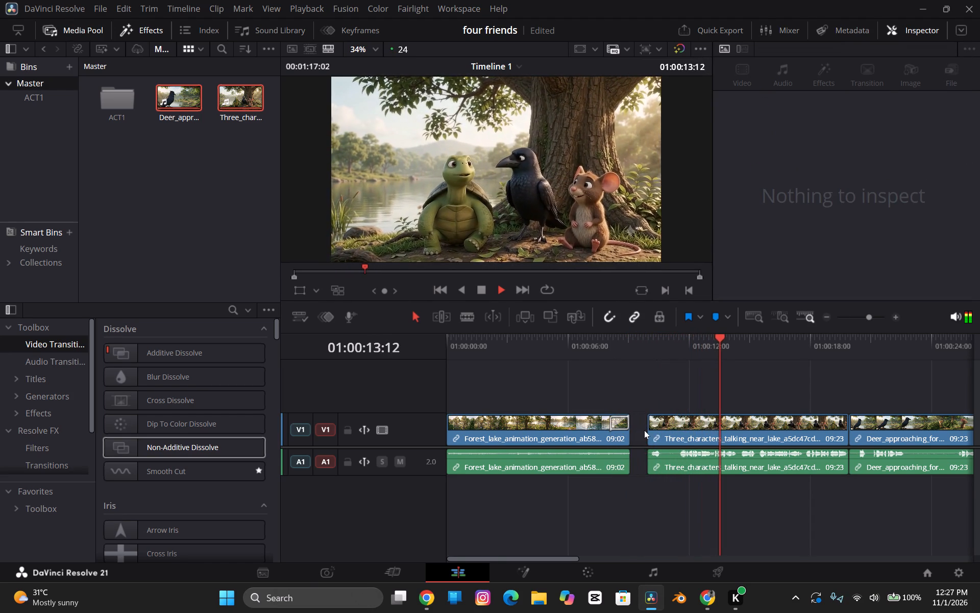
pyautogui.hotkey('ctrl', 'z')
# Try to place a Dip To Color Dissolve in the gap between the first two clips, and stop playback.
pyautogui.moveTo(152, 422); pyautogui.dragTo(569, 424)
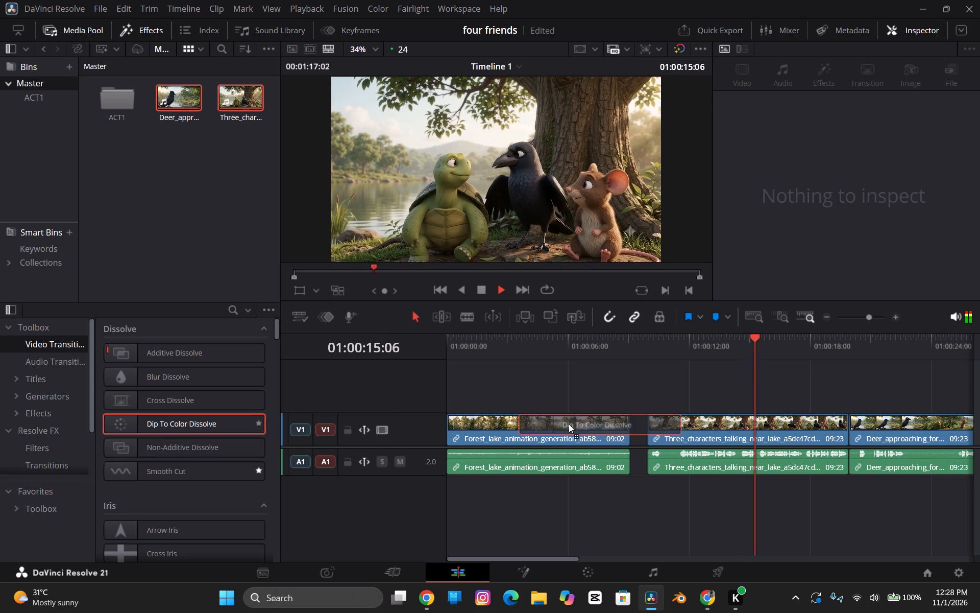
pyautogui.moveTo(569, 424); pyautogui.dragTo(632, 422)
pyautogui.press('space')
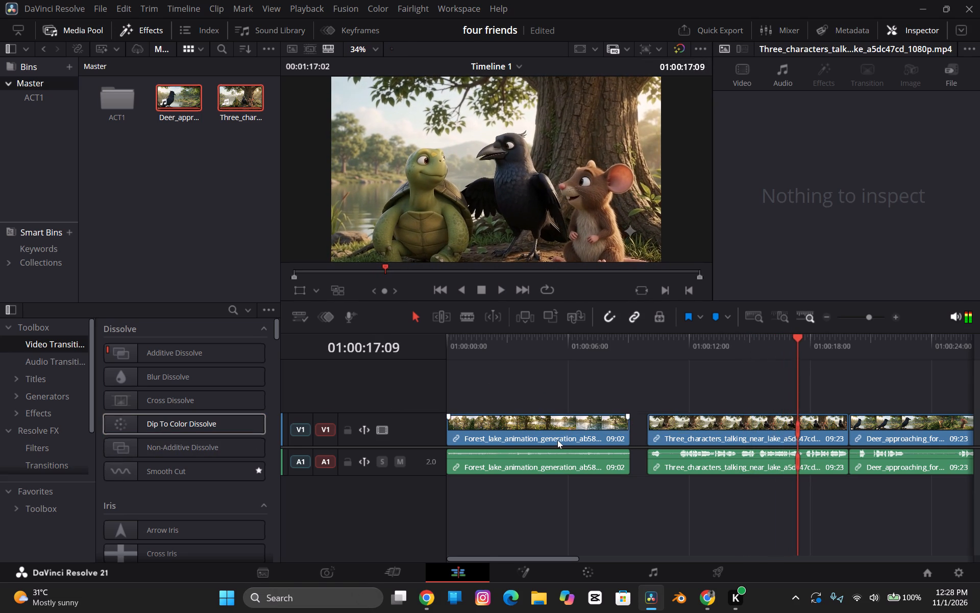
# Add a Smooth Cut transition at the end of the first clip.
pyautogui.moveTo(170, 463); pyautogui.dragTo(635, 427)
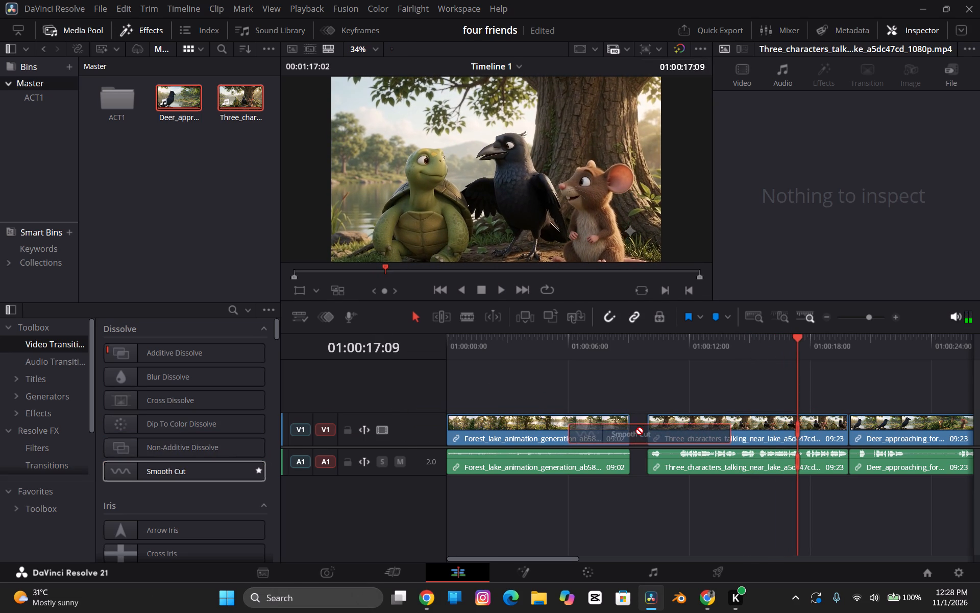
pyautogui.moveTo(635, 427); pyautogui.dragTo(626, 429)
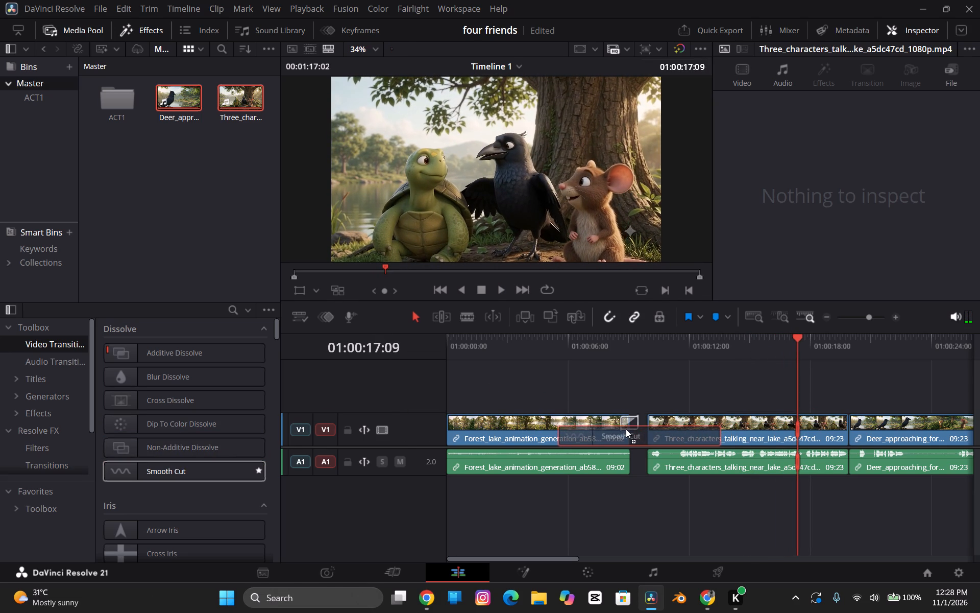
pyautogui.moveTo(626, 429); pyautogui.dragTo(626, 429)
# Narrow the gap between the first two clips by extending the first clip's end to a duration of 09:11.
pyautogui.moveTo(650, 423); pyautogui.dragTo(636, 424)
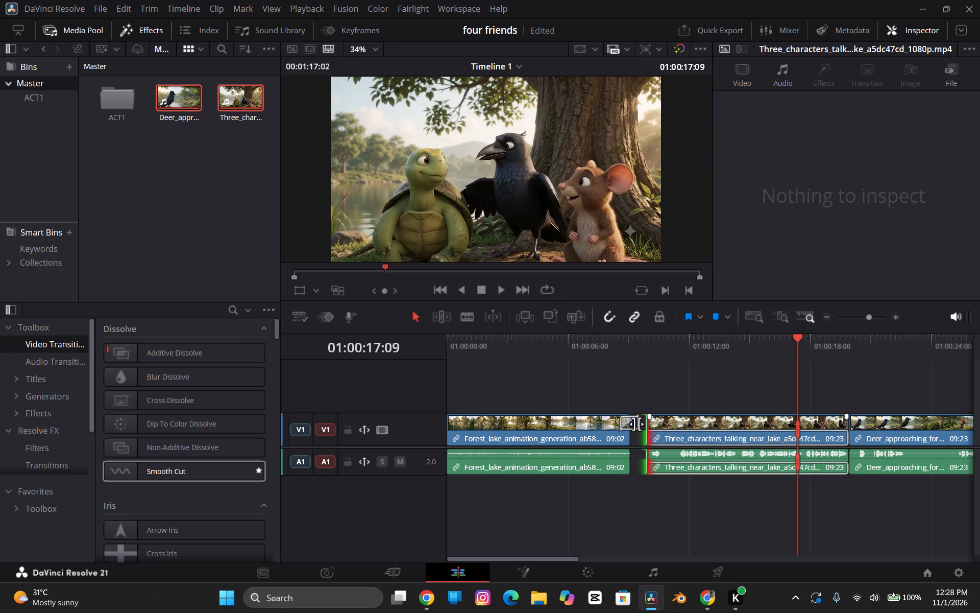
pyautogui.moveTo(636, 424); pyautogui.dragTo(634, 426)
pyautogui.moveTo(628, 435); pyautogui.dragTo(644, 436)
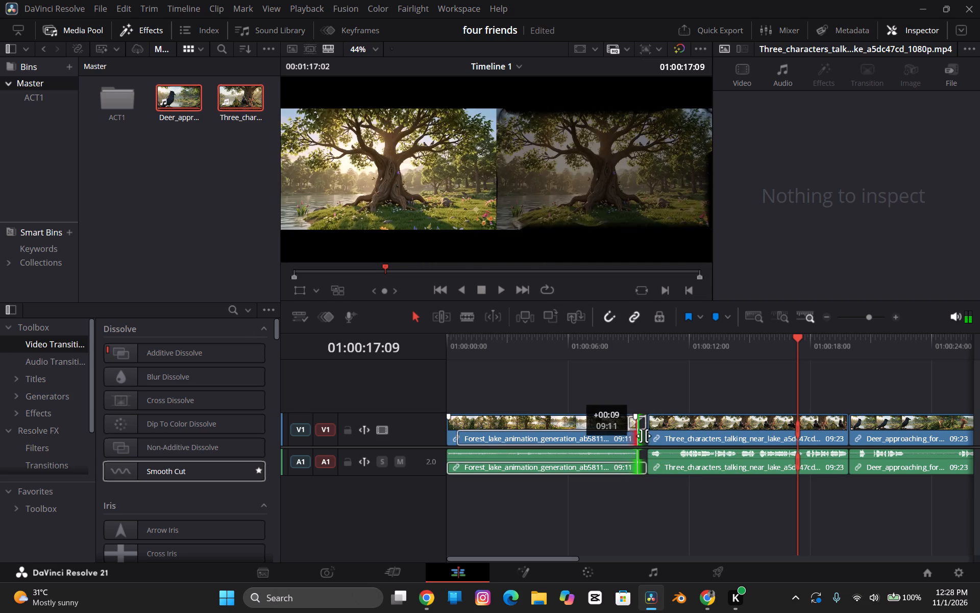
pyautogui.moveTo(644, 436); pyautogui.dragTo(644, 435)
pyautogui.moveTo(648, 433); pyautogui.dragTo(640, 436)
pyautogui.moveTo(635, 437); pyautogui.dragTo(646, 436)
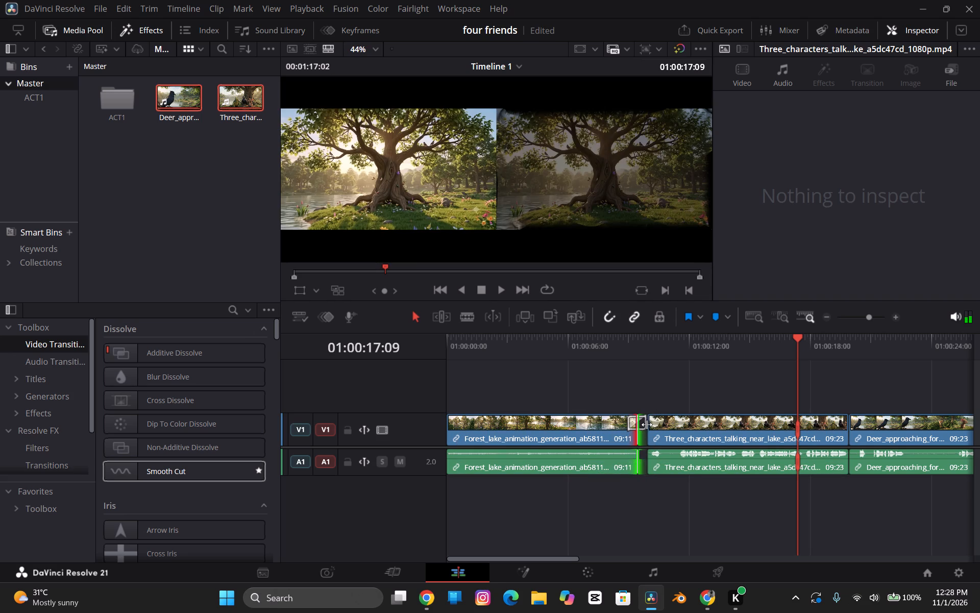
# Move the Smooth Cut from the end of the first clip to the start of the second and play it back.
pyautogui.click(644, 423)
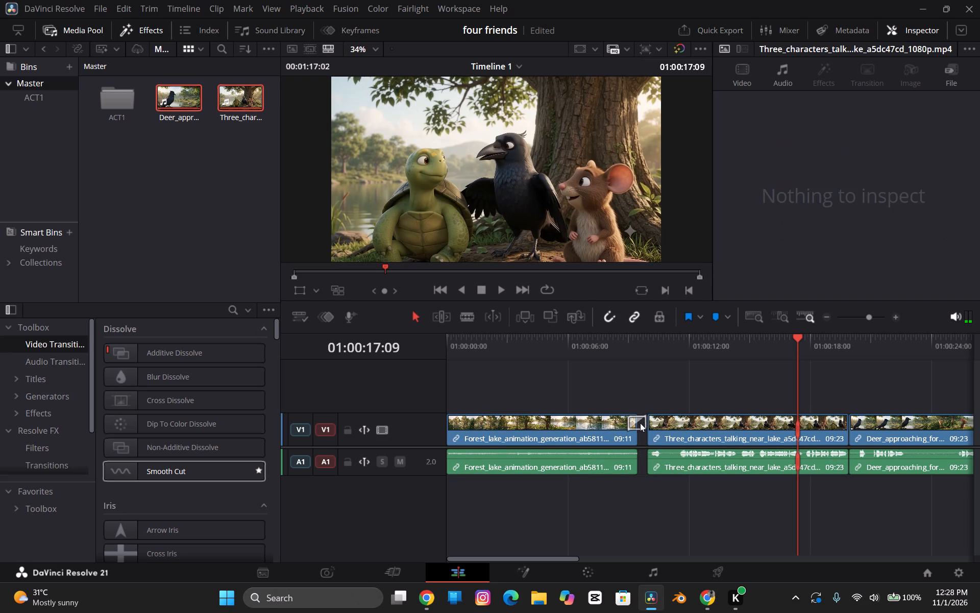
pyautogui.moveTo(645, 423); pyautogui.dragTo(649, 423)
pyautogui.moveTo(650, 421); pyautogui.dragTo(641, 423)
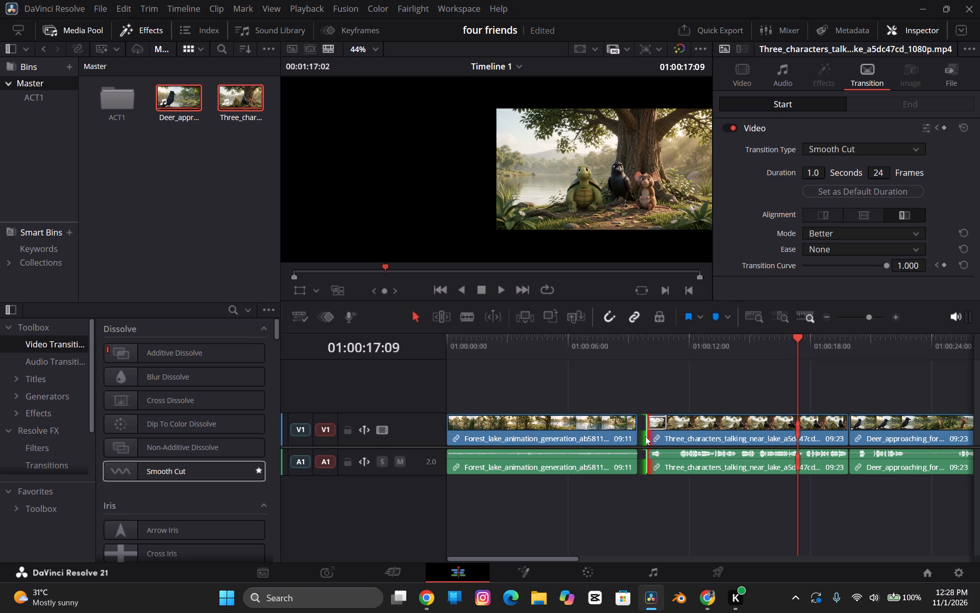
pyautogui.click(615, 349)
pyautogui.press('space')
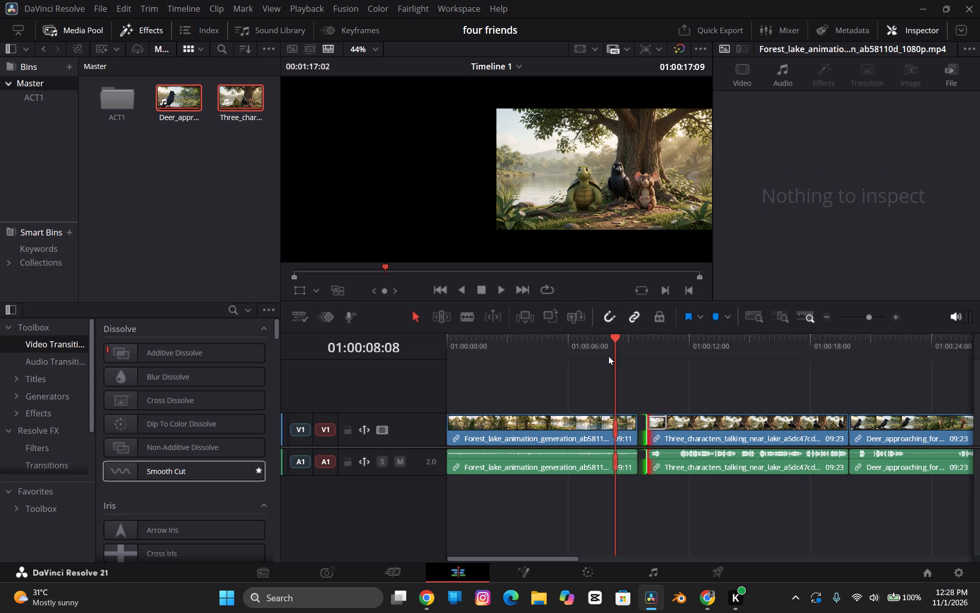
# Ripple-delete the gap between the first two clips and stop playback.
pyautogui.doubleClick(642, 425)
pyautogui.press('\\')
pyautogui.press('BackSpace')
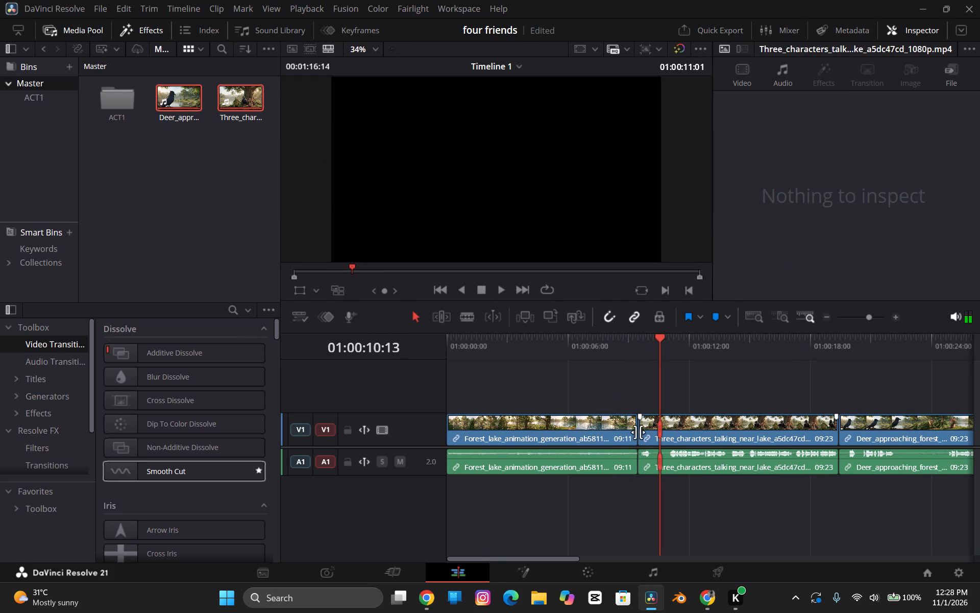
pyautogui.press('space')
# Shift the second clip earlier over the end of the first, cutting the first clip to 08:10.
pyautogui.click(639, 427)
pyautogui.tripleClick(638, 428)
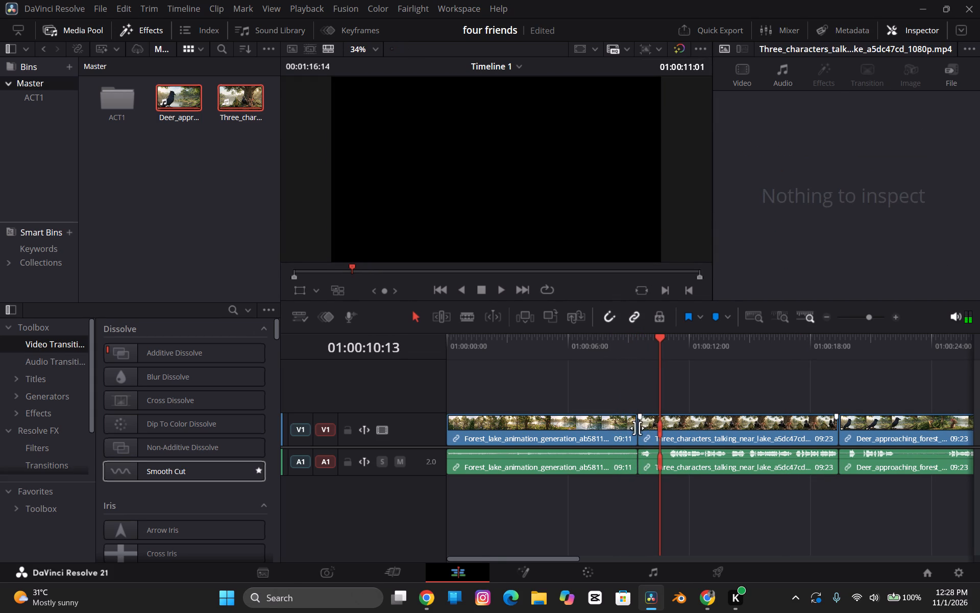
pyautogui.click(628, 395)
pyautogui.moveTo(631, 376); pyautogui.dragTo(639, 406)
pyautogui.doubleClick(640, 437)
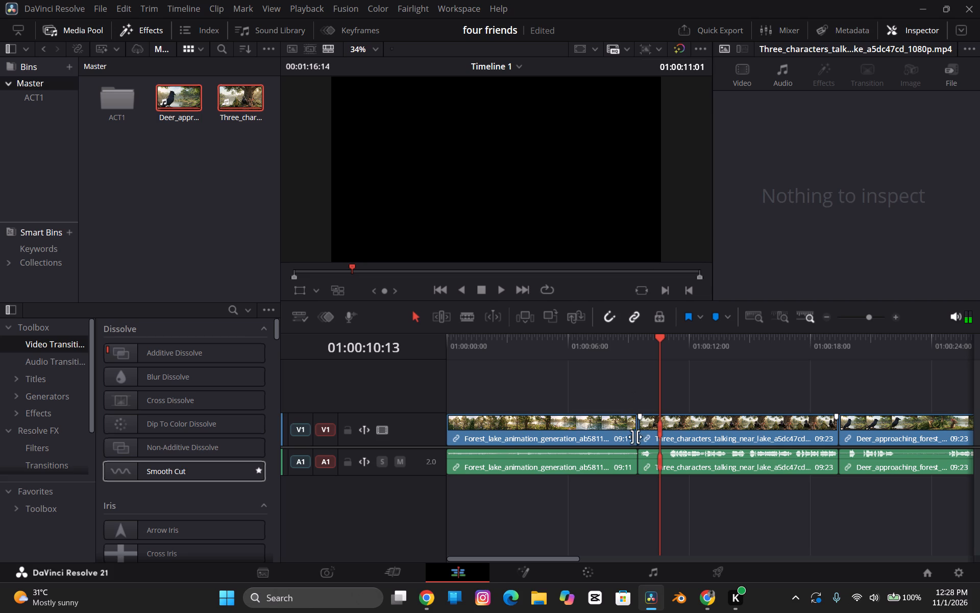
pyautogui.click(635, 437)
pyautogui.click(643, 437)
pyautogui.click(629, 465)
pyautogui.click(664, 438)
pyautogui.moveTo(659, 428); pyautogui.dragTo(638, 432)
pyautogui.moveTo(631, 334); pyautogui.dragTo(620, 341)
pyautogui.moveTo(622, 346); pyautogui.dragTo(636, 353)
# Undo the clip move, gap removal, Smooth Cut and trims until the first clip is back to 09:23, keeping the ACT1 bin contents.
pyautogui.hotkey('ctrl', 'z')
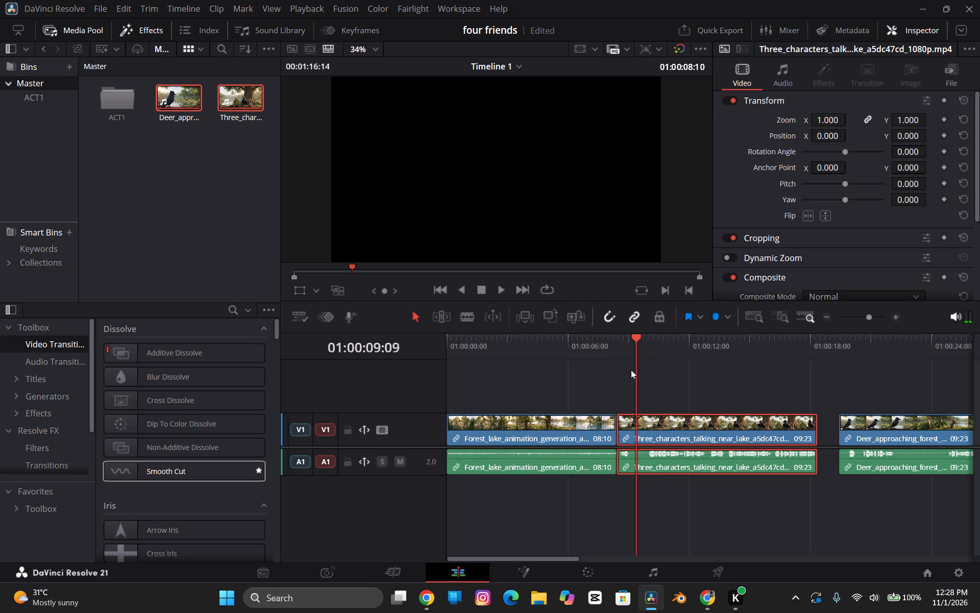
pyautogui.hotkey('ctrl', 'z')
pyautogui.hotkey('ctrl', 'z')
pyautogui.hotkey('ctrl', 'z')
pyautogui.hotkey('ctrl', 'z')
pyautogui.hotkey('ctrl', 'z')
pyautogui.hotkey('ctrl', 'z')
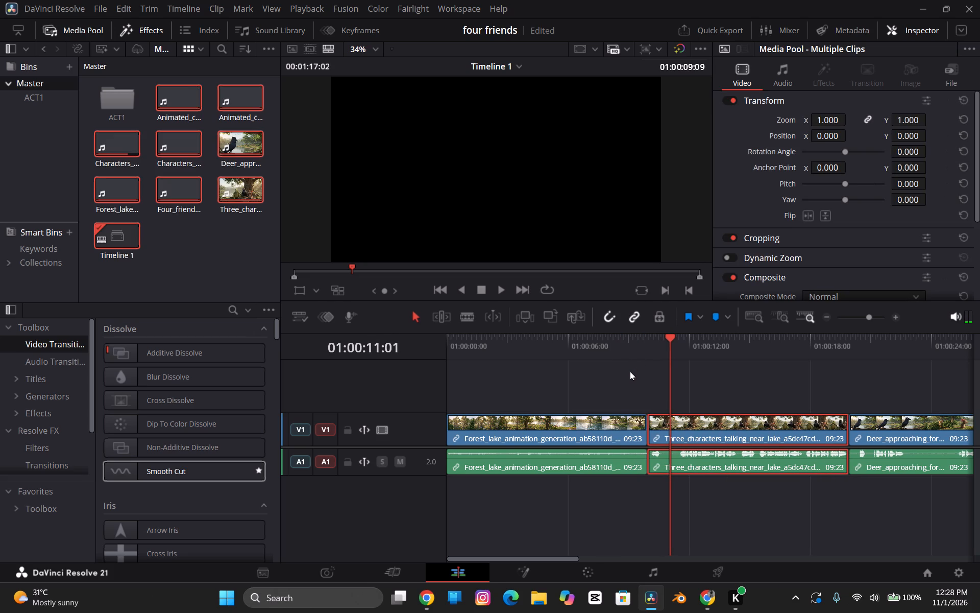
pyautogui.hotkey('ctrl', 'shift', 'z')
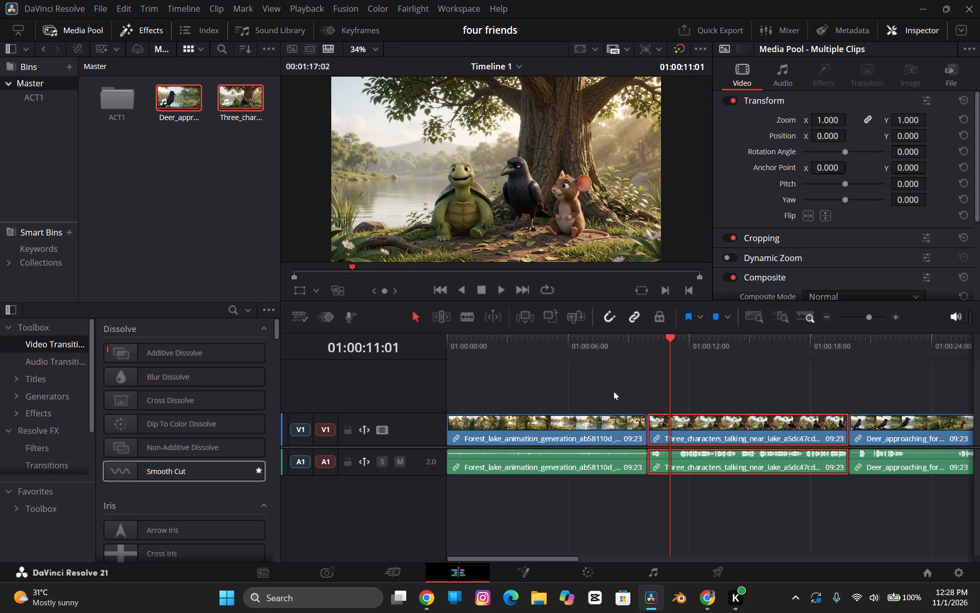
pyautogui.hotkey('ctrl', 'shift', 'z')
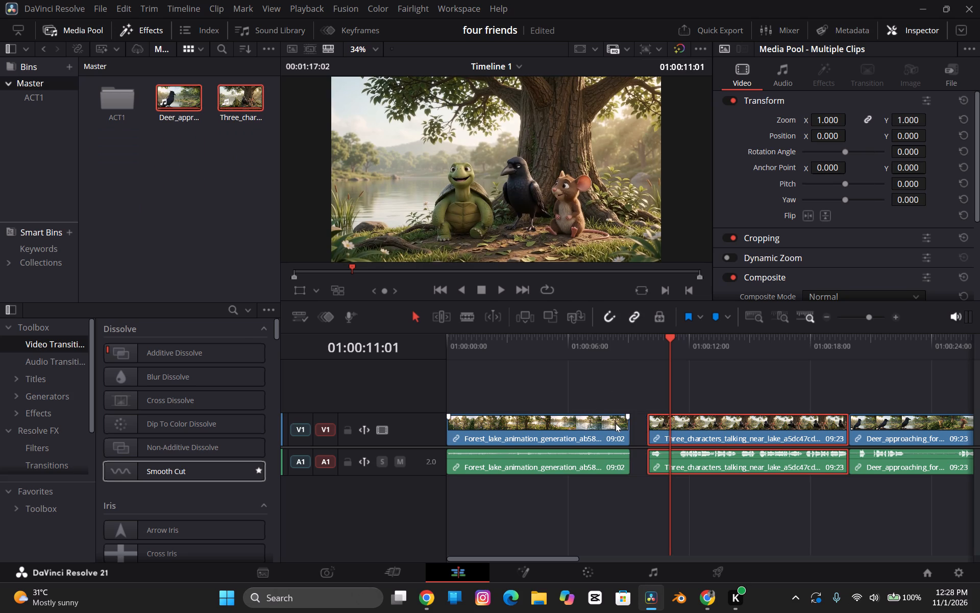
pyautogui.hotkey('ctrl', 'z')
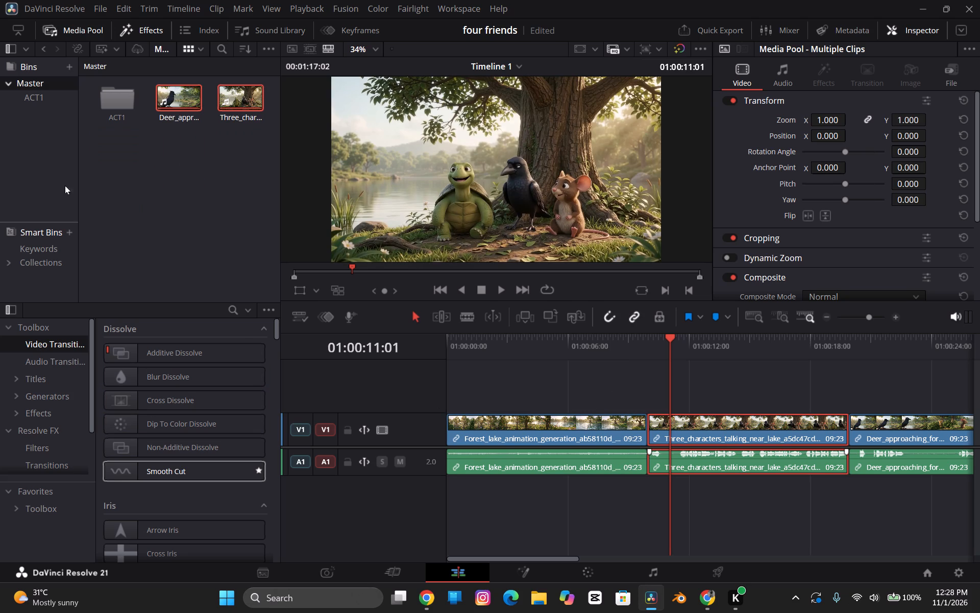
# Move the deer-approaching and three-characters clips from the Master bin into the ACT1 bin.
pyautogui.click(48, 102)
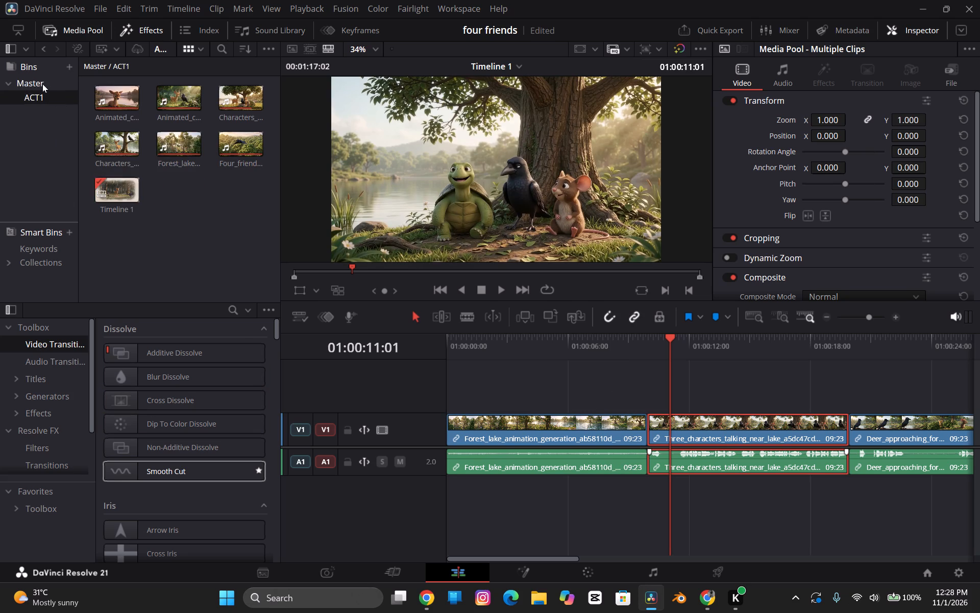
pyautogui.click(42, 84)
pyautogui.moveTo(248, 138); pyautogui.dragTo(171, 108)
pyautogui.moveTo(237, 106); pyautogui.dragTo(151, 110)
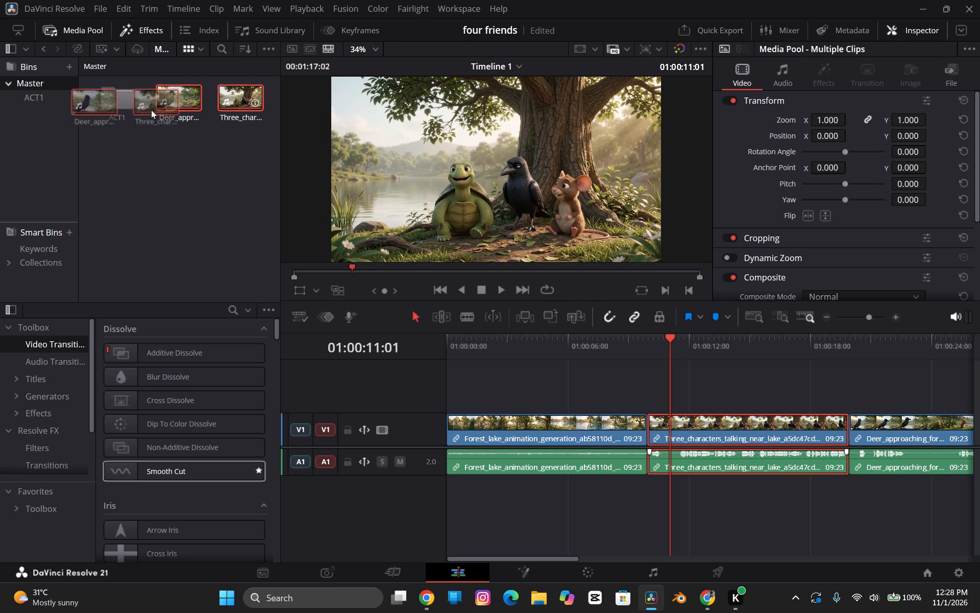
pyautogui.moveTo(151, 110); pyautogui.dragTo(134, 110)
pyautogui.scroll(-1, 674, 441)
pyautogui.scroll(1, 679, 443)
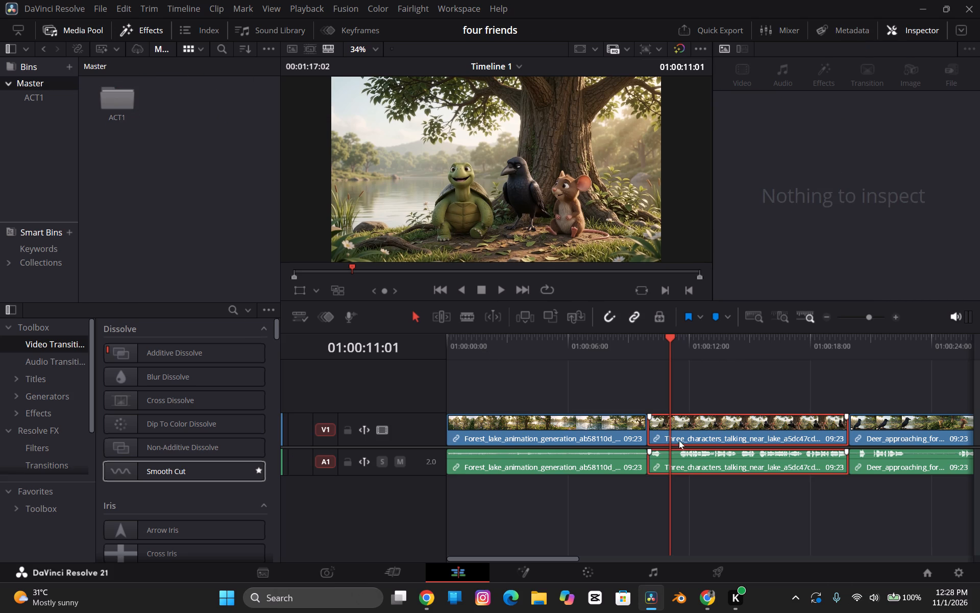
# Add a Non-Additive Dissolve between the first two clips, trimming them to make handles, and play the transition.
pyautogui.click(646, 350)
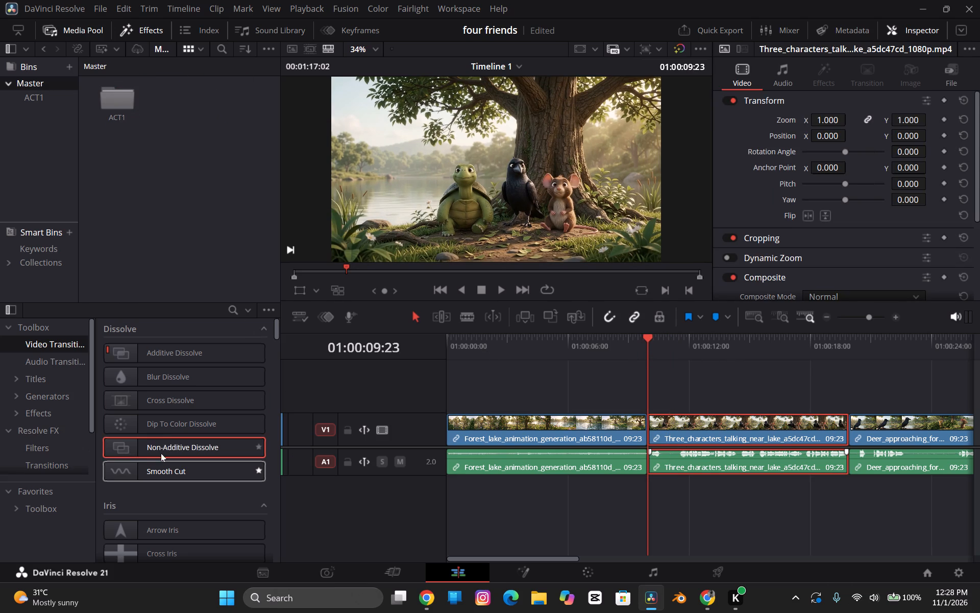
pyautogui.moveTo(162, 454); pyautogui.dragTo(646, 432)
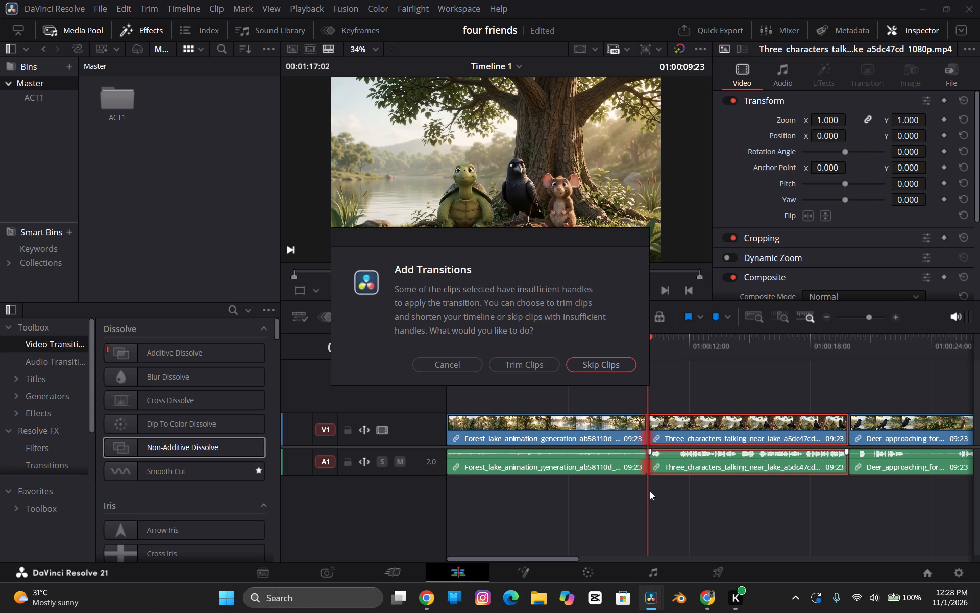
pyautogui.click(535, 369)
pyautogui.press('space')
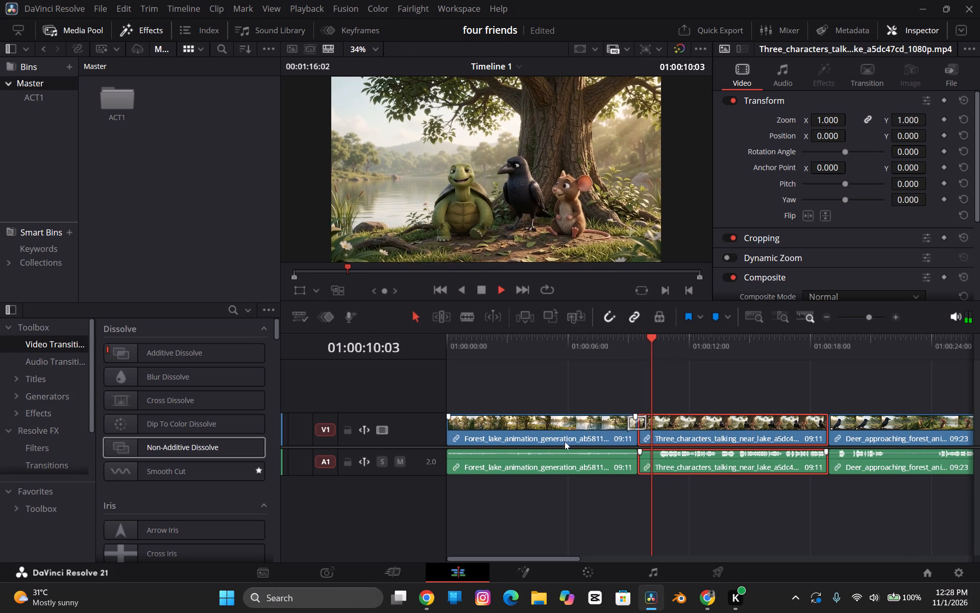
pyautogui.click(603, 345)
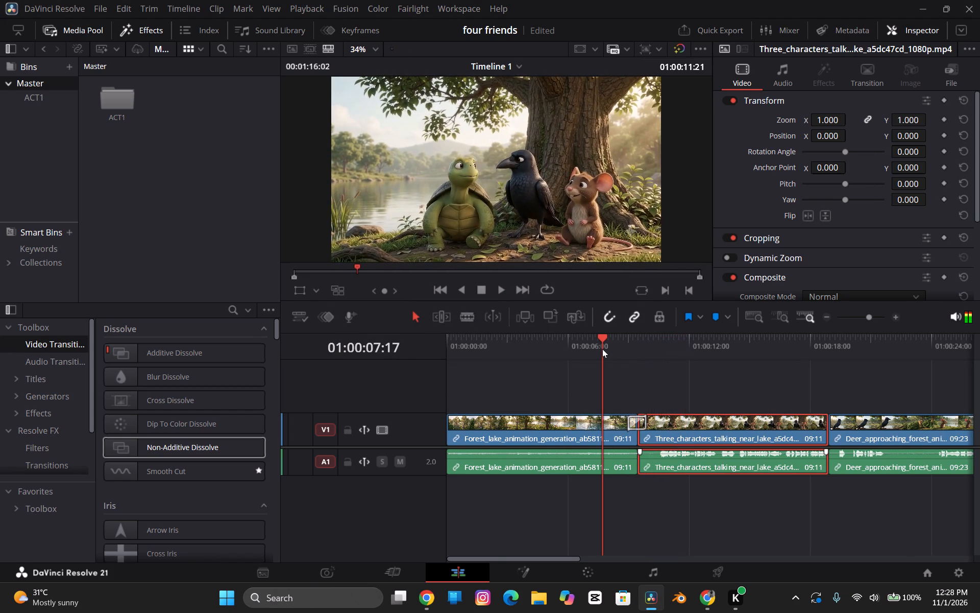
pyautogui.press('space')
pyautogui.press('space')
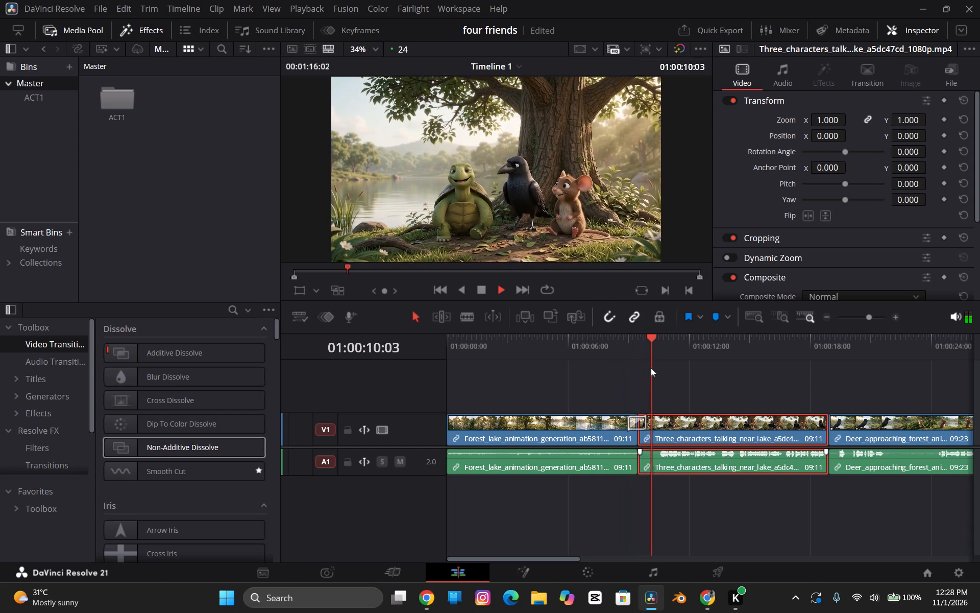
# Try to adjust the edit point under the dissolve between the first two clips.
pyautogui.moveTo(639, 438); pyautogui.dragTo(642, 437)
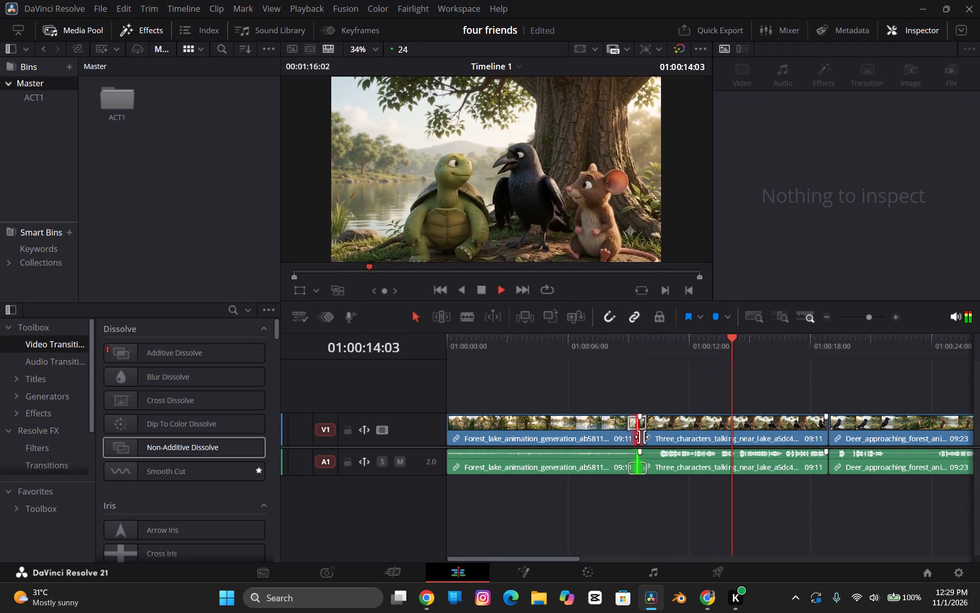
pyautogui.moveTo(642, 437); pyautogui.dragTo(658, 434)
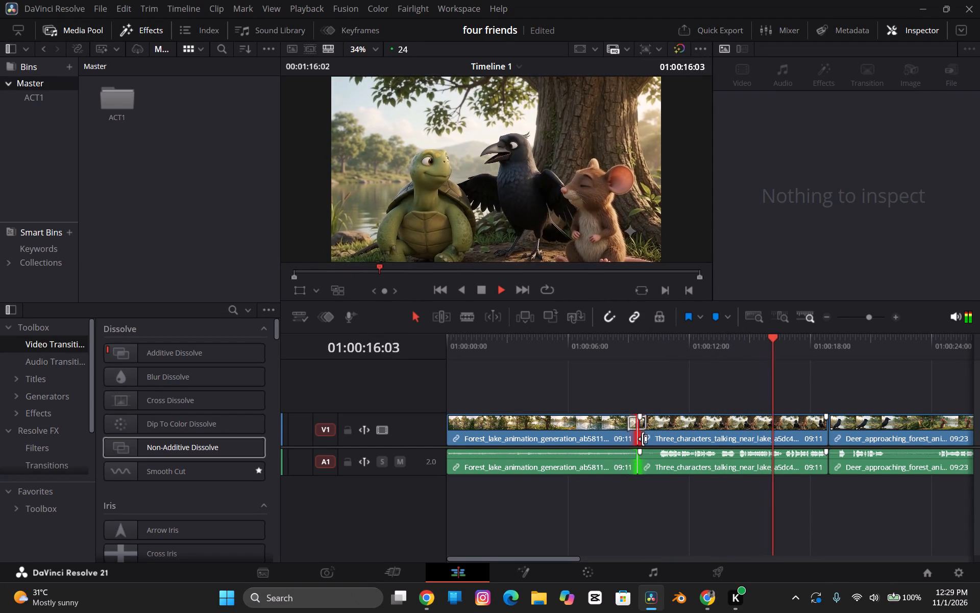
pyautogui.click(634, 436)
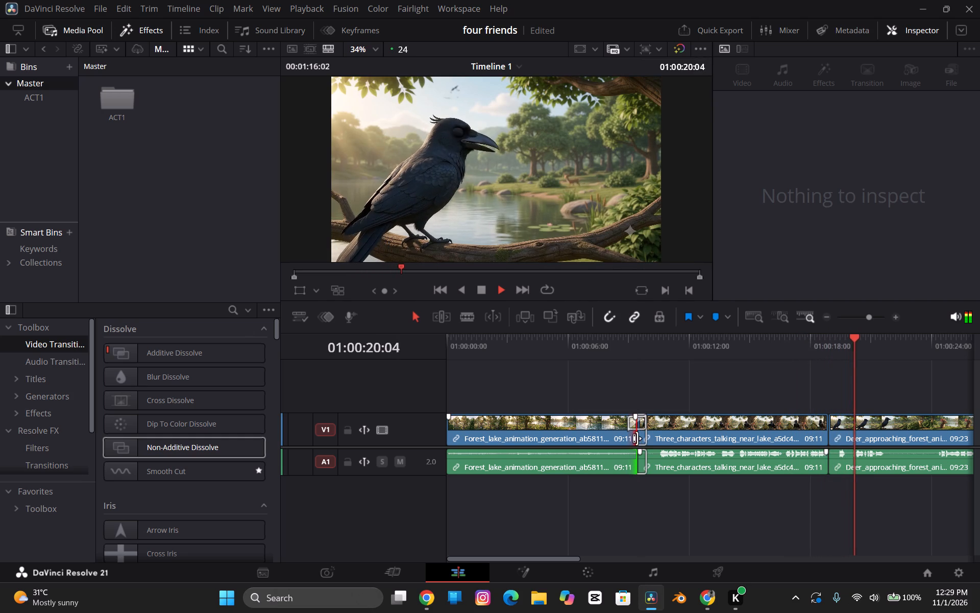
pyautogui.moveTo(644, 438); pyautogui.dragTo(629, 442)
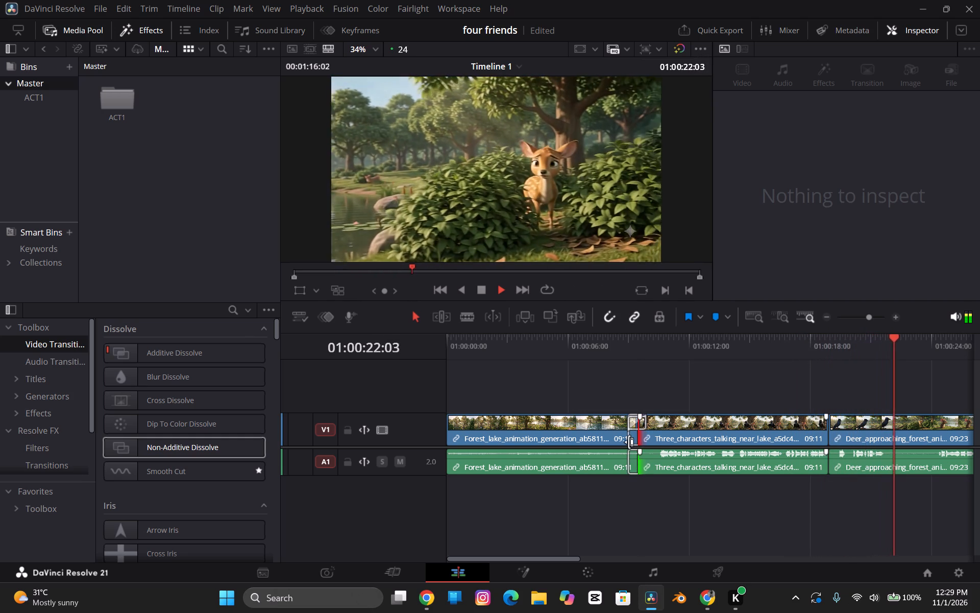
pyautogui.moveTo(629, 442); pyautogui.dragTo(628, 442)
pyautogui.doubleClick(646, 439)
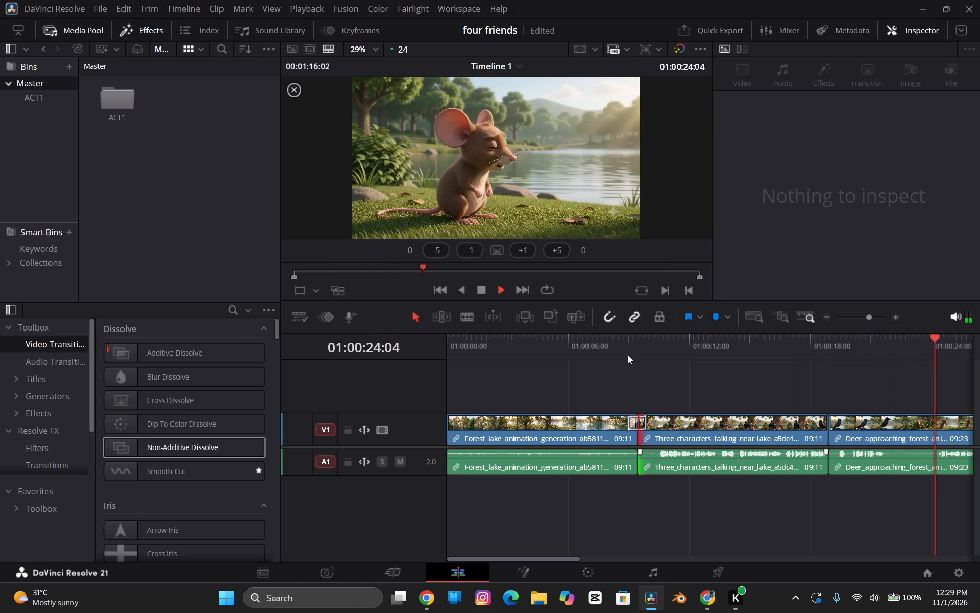
# Play back the dissolve between the first two clips to review it.
pyautogui.click(623, 342)
pyautogui.press('space')
pyautogui.press('space')
pyautogui.press('space')
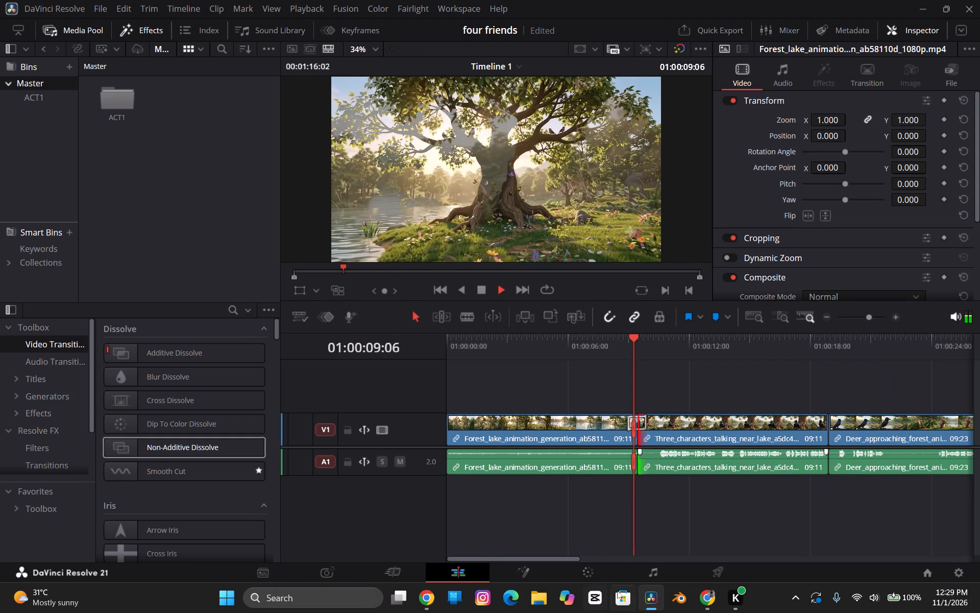
pyautogui.press('space')
pyautogui.press('space')
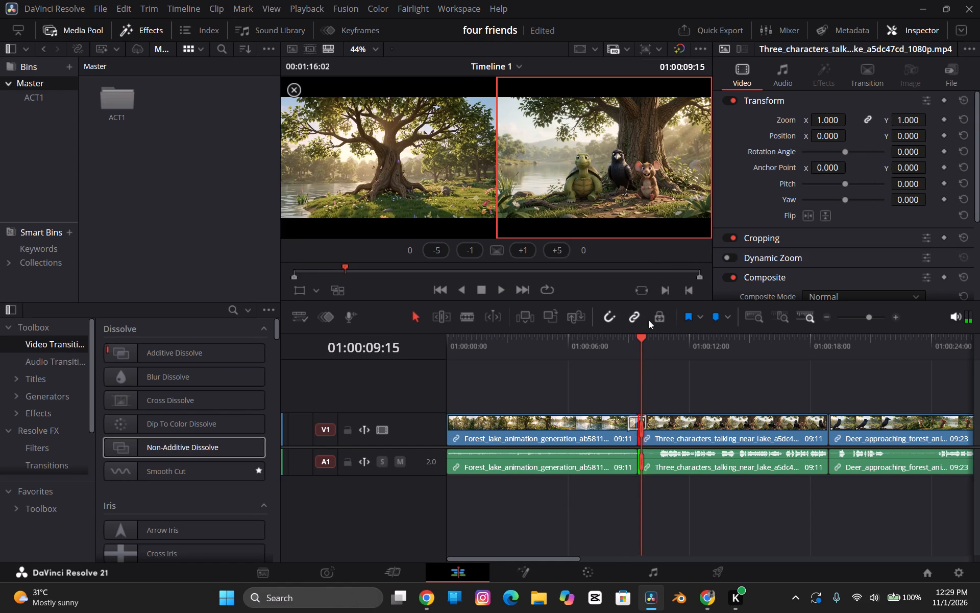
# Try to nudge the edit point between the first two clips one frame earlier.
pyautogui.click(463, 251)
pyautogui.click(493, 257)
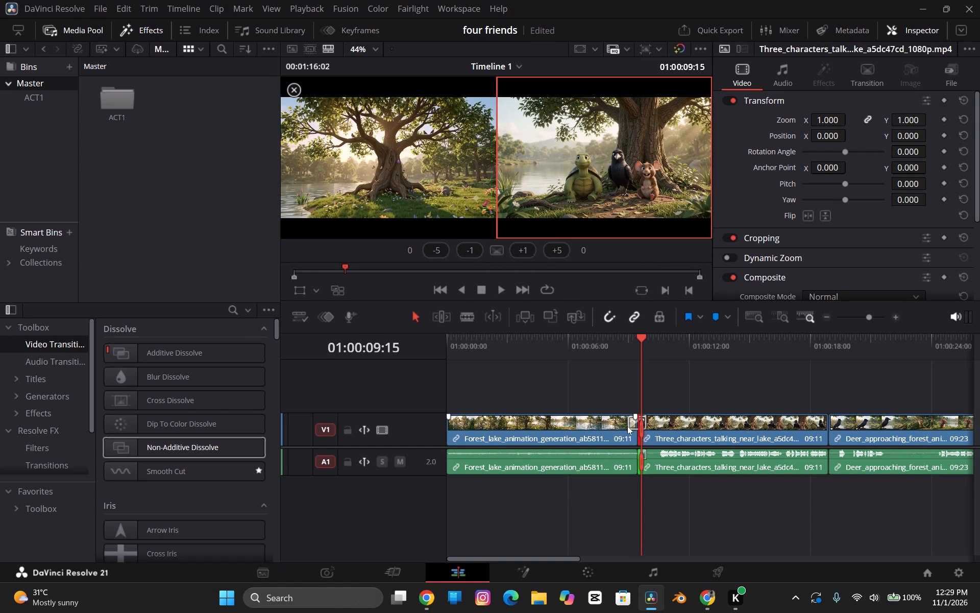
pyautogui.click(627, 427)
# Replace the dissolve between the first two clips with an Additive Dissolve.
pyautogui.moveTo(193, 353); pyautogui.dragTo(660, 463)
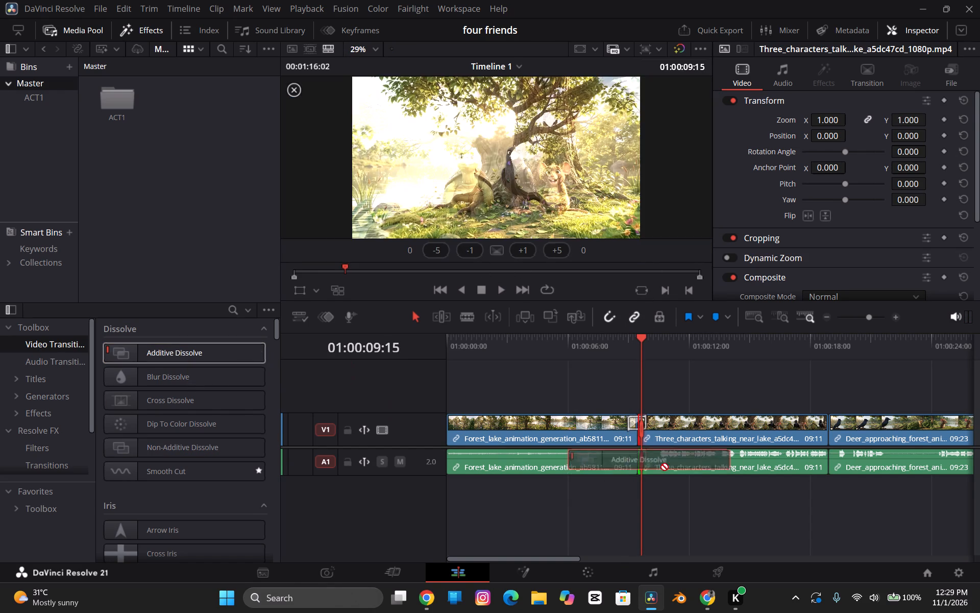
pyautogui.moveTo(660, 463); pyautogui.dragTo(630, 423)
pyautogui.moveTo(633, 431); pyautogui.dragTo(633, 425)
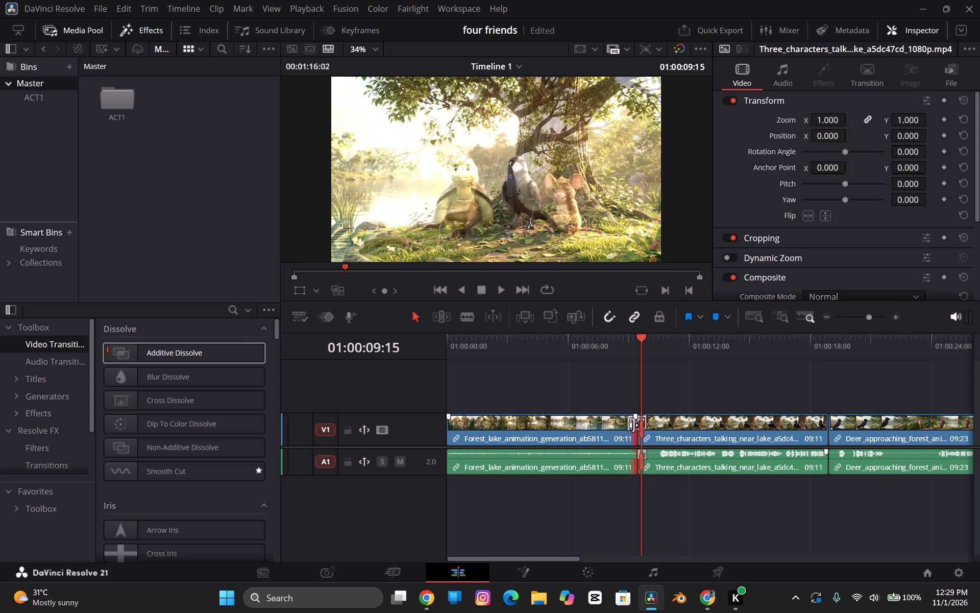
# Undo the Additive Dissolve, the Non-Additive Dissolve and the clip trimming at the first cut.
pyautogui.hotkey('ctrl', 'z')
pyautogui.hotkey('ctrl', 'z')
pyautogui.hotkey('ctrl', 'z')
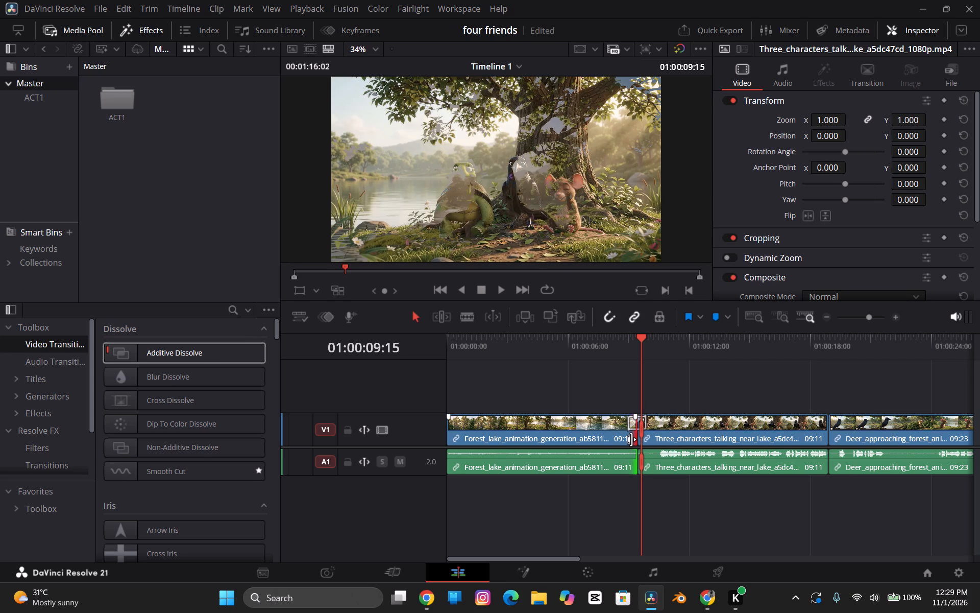
# Add an Additive Dissolve between the first two clips, choosing to trim the clips for the missing handles.
pyautogui.moveTo(167, 356); pyautogui.dragTo(604, 423)
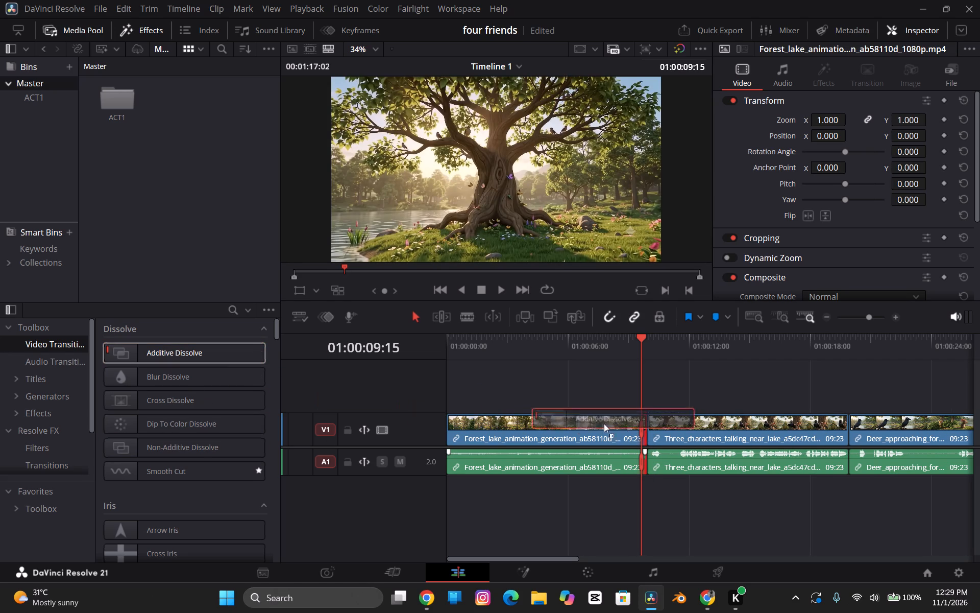
pyautogui.moveTo(604, 423); pyautogui.dragTo(647, 429)
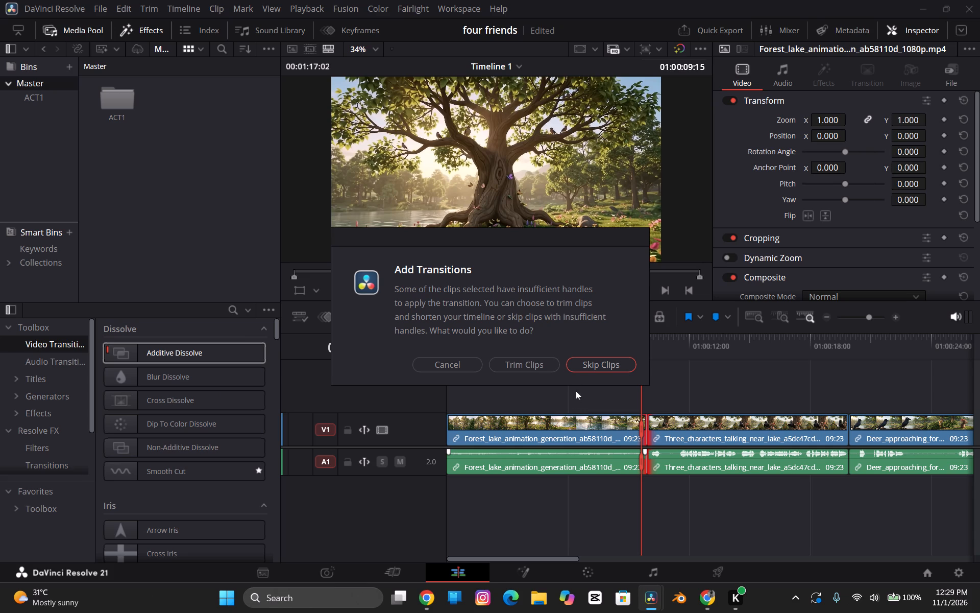
pyautogui.click(511, 363)
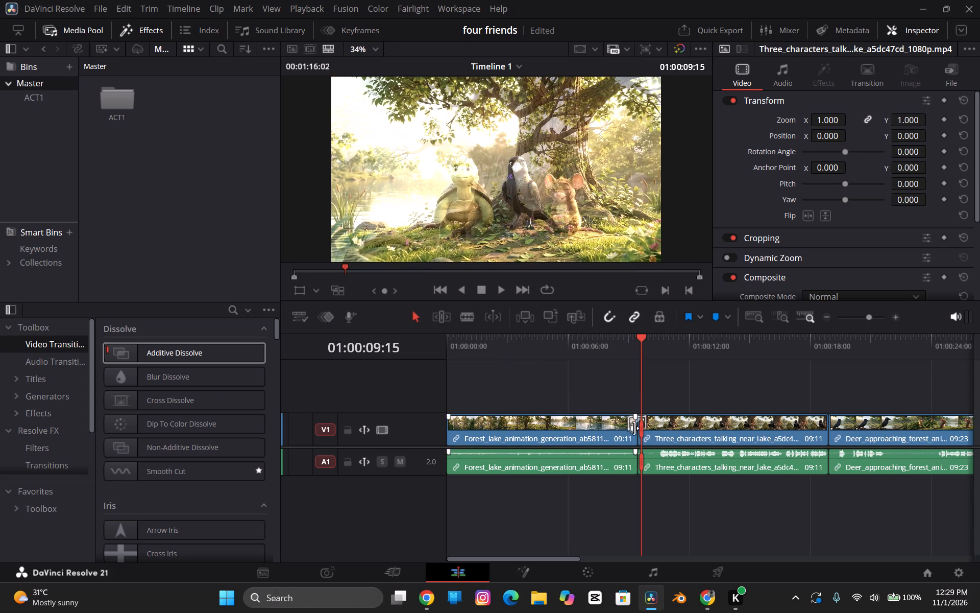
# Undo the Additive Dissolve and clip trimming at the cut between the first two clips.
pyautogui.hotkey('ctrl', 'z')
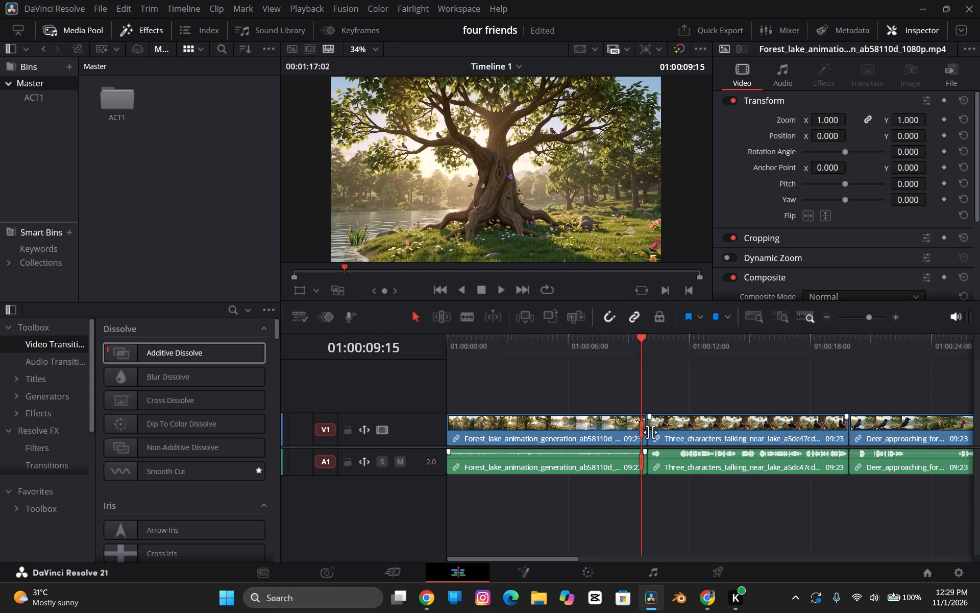
# Split the three-characters clip at 01:00:10:20 and ripple-delete its short opening segment.
pyautogui.press('space')
pyautogui.press('space')
pyautogui.press('space')
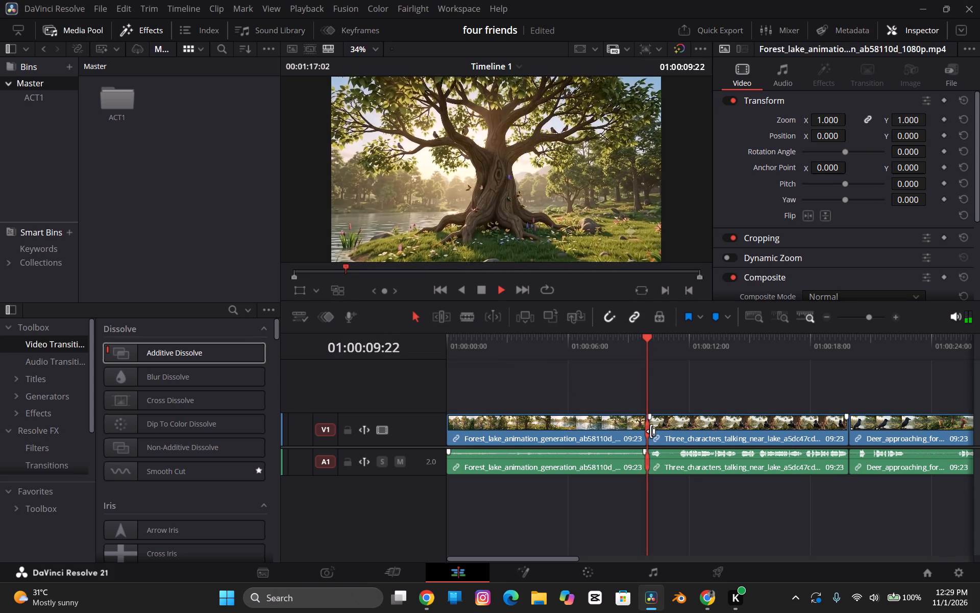
pyautogui.press('space')
pyautogui.press('space')
pyautogui.press('space')
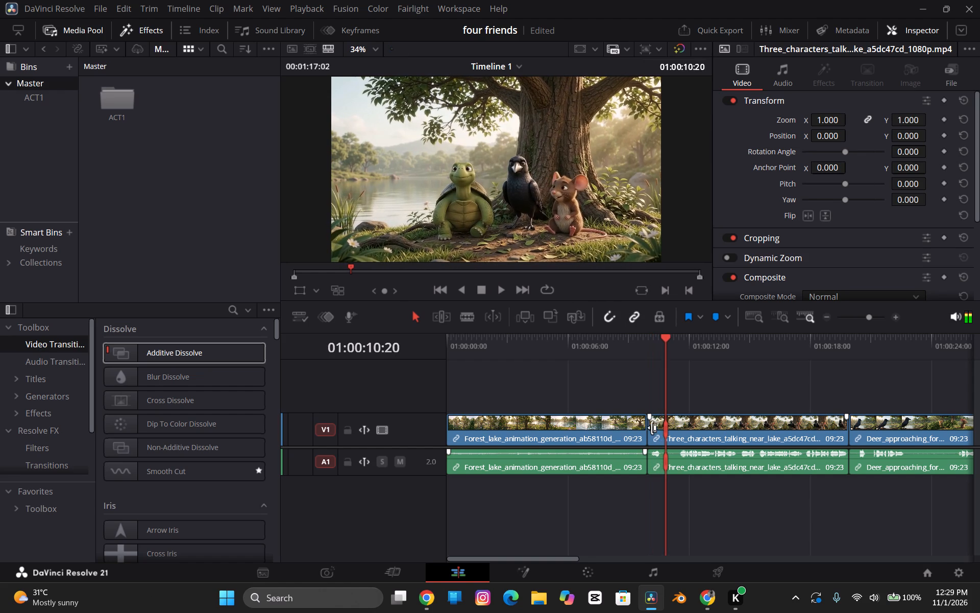
pyautogui.moveTo(648, 429); pyautogui.dragTo(667, 426)
pyautogui.click(665, 425)
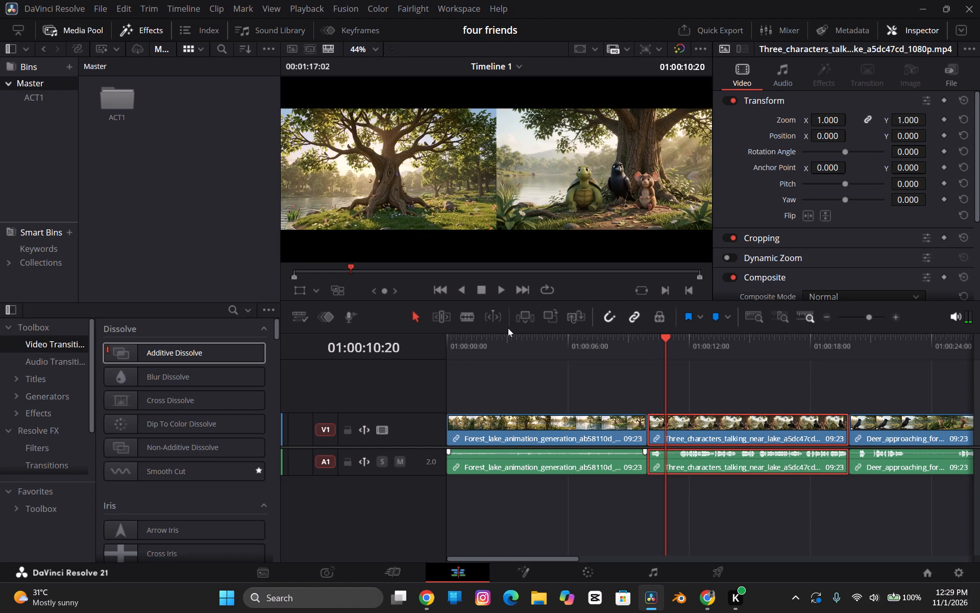
pyautogui.press('b')
pyautogui.click(659, 428)
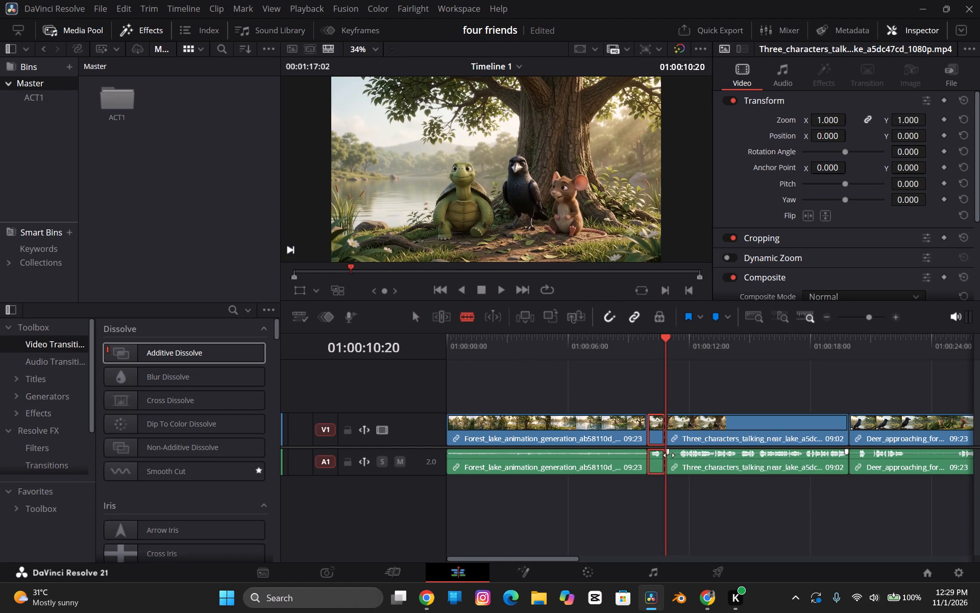
pyautogui.press('Delete')
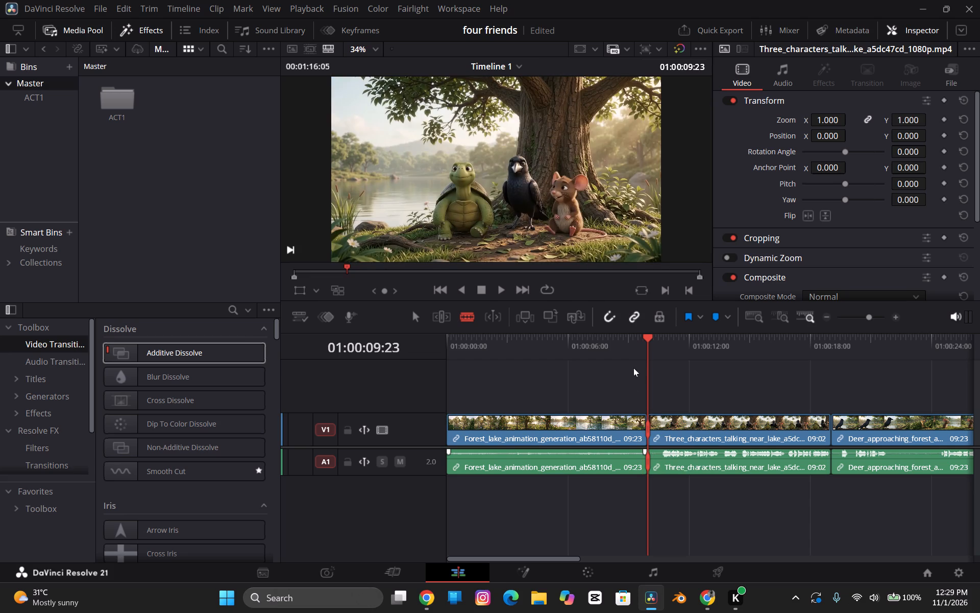
# Add an Additive Dissolve between the first two clips, choosing to trim the clips for the missing handles, and play it back.
pyautogui.click(640, 347)
pyautogui.press('a')
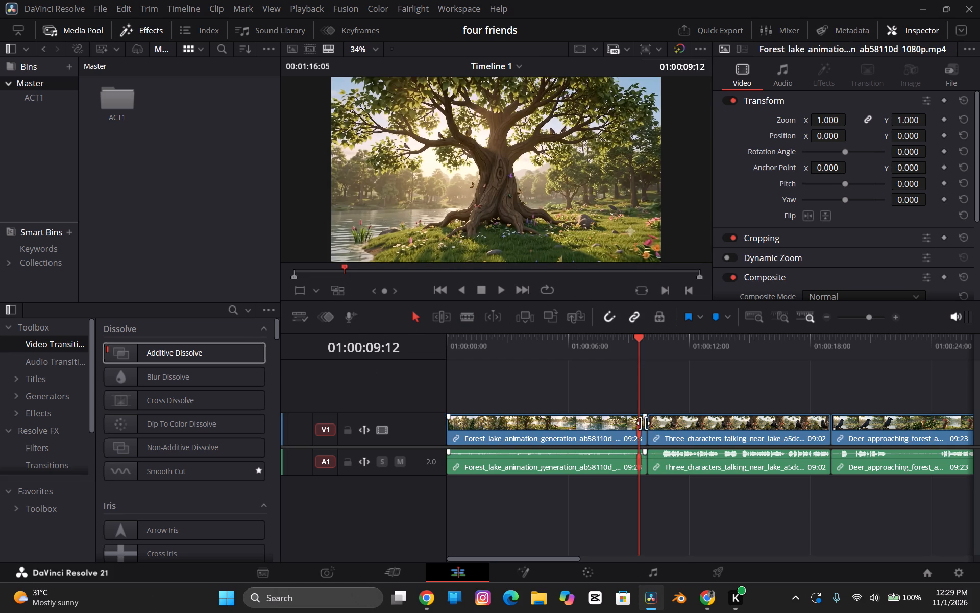
pyautogui.moveTo(173, 357); pyautogui.dragTo(640, 435)
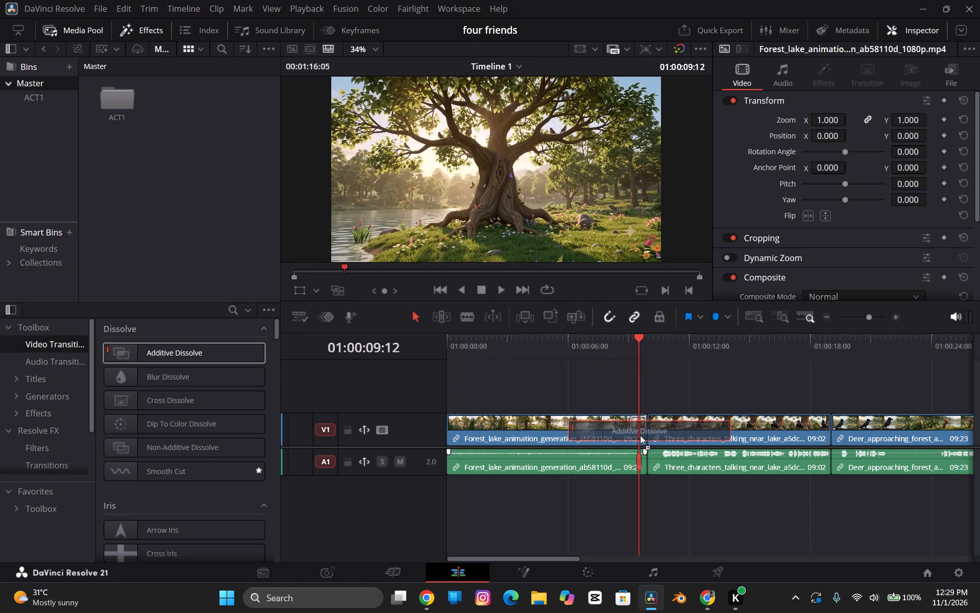
pyautogui.moveTo(640, 435); pyautogui.dragTo(650, 431)
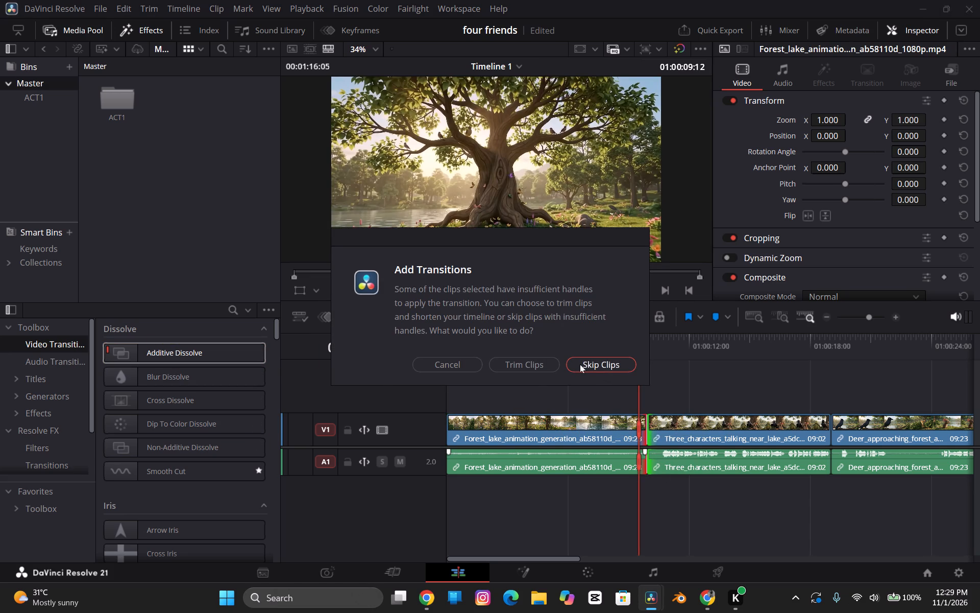
pyautogui.click(542, 369)
pyautogui.press('space')
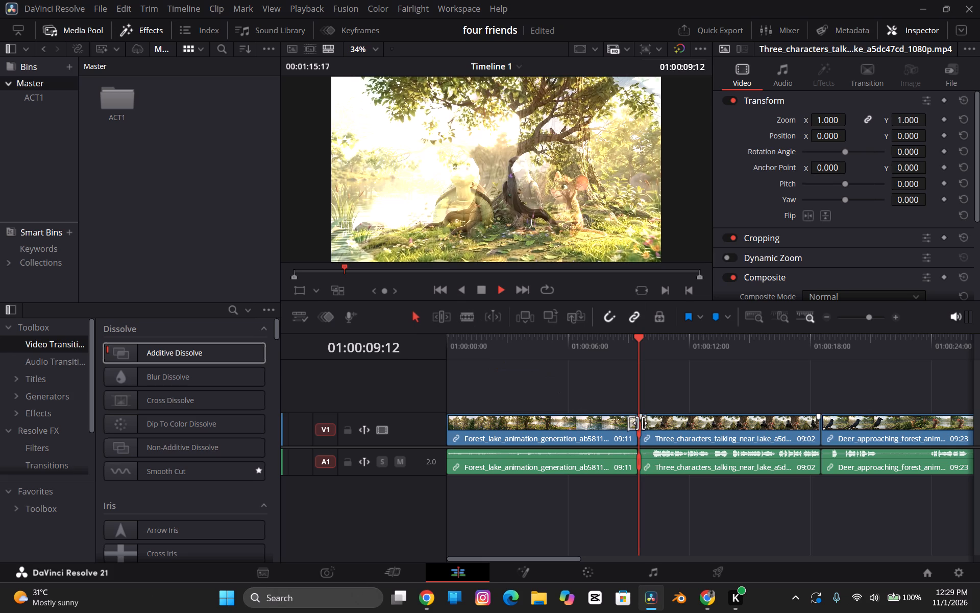
pyautogui.press('space')
pyautogui.press('space')
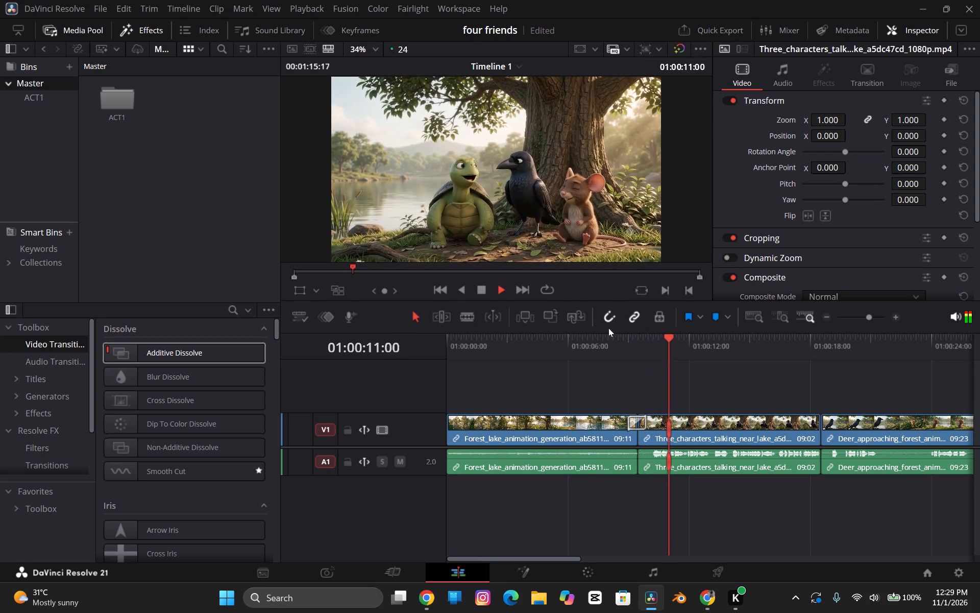
pyautogui.click(586, 346)
pyautogui.press('space')
pyautogui.press('space')
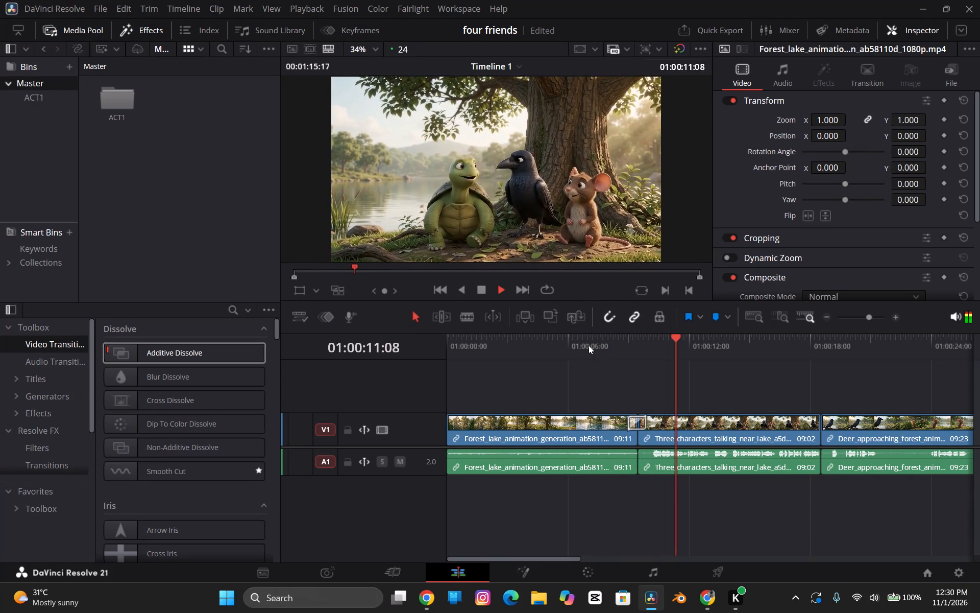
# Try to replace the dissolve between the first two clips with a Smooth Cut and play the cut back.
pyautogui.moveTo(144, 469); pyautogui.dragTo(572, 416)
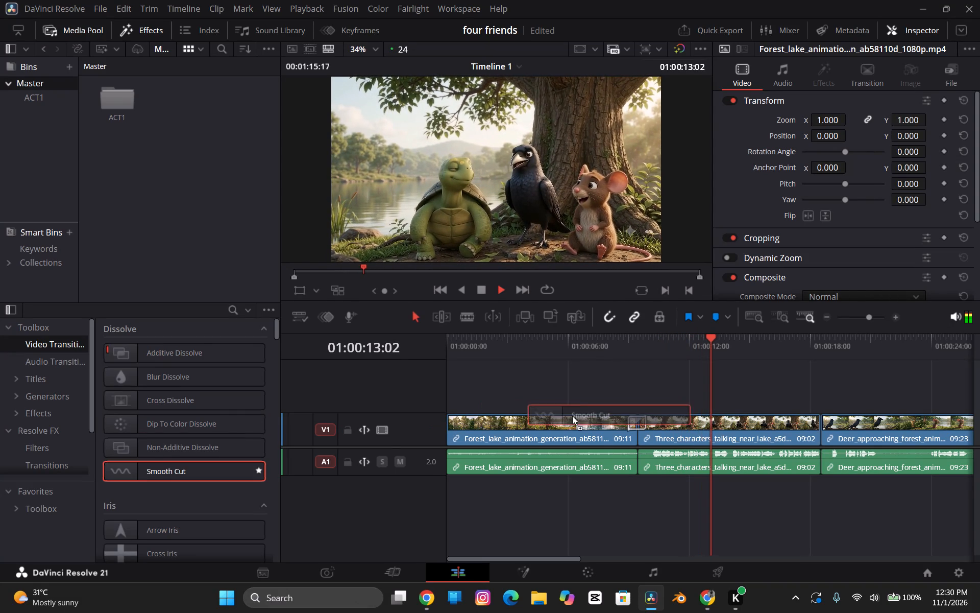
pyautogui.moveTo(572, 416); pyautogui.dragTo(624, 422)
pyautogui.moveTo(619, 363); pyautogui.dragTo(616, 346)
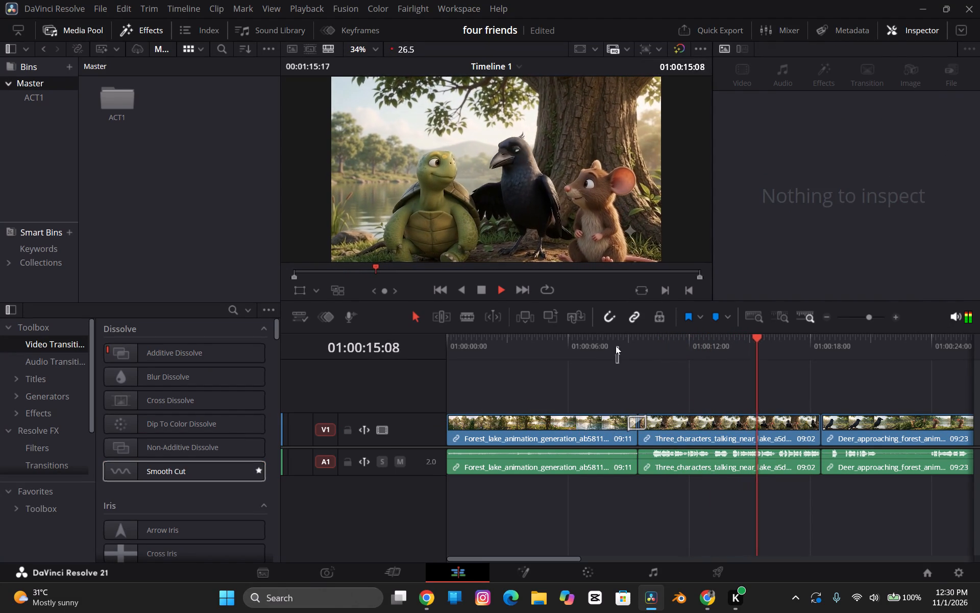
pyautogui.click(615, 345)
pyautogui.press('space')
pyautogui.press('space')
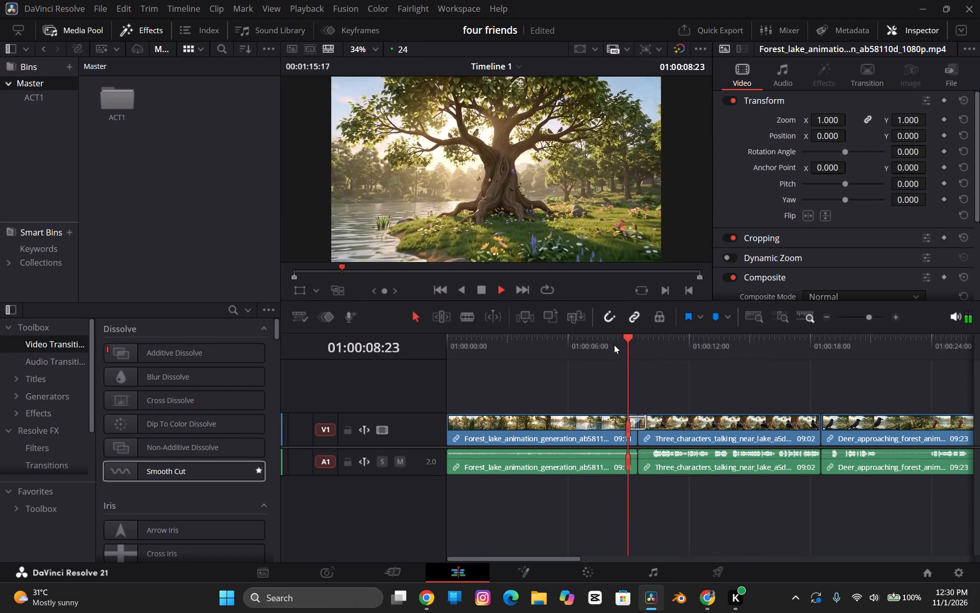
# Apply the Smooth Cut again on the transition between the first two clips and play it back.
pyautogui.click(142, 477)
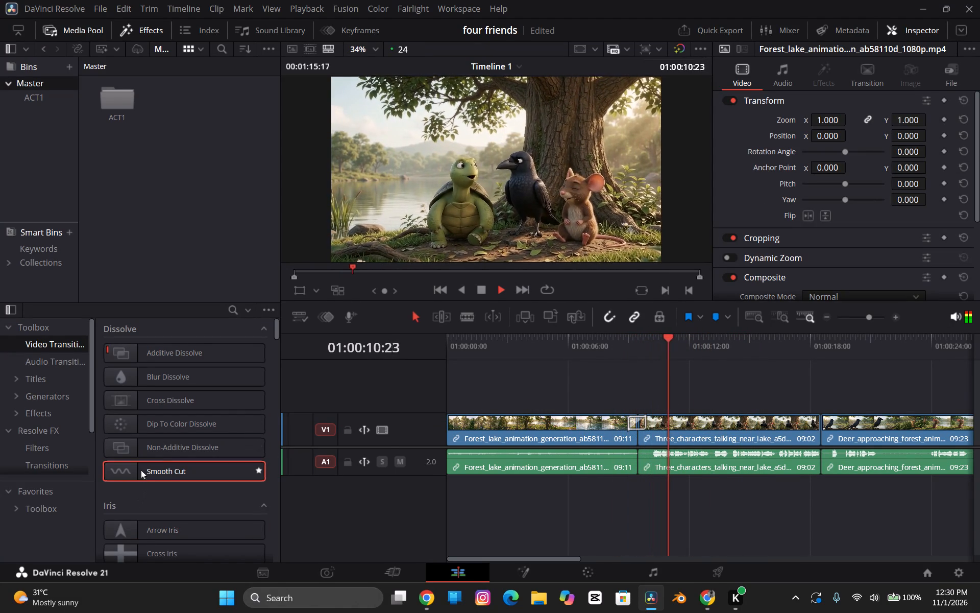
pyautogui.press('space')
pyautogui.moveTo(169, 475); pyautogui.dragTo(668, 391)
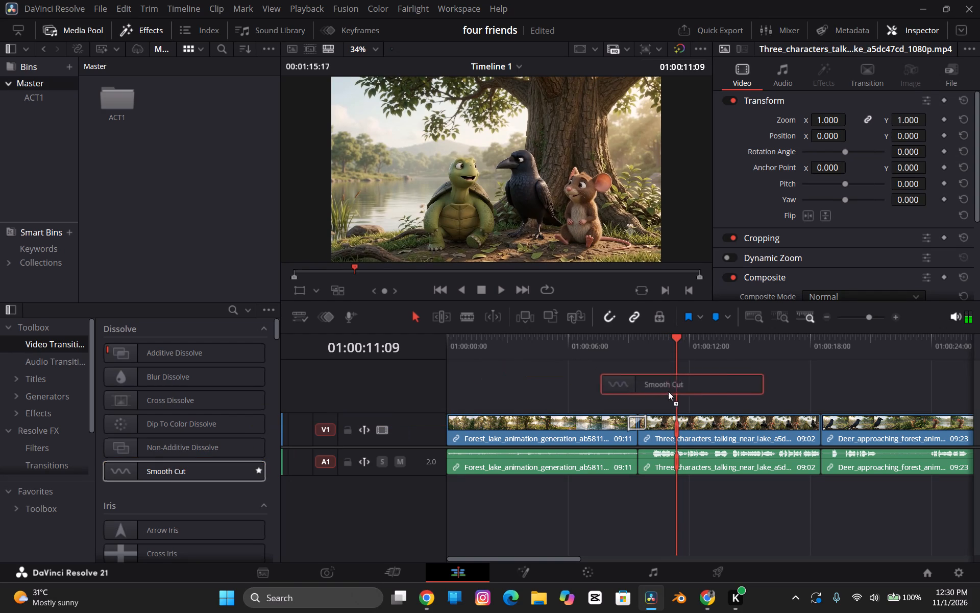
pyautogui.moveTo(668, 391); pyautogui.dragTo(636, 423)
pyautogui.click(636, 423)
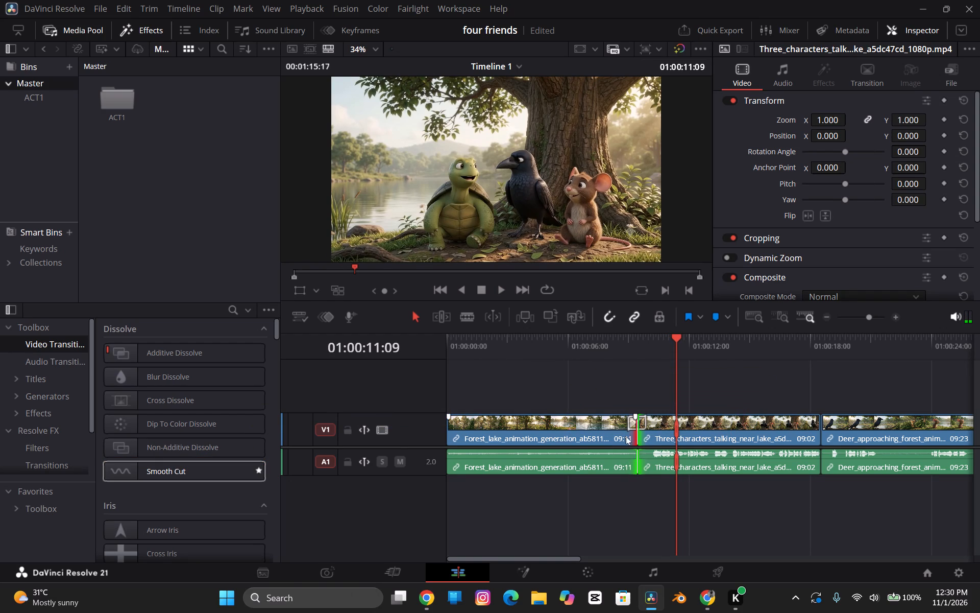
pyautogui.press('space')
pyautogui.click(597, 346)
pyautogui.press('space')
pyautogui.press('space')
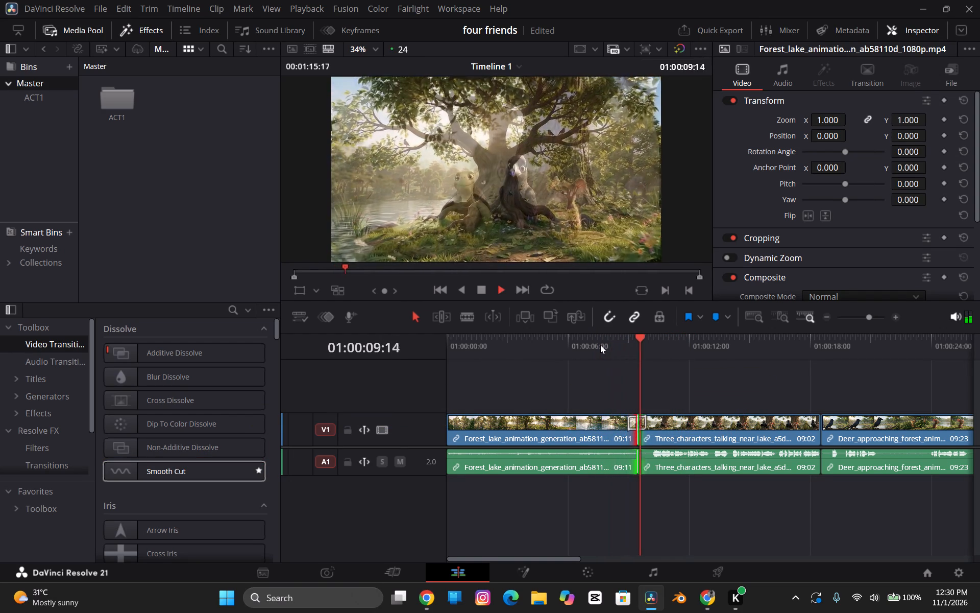
# Replace the transition between the first two clips with a Dip To Color Dissolve and play it back.
pyautogui.click(186, 449)
pyautogui.click(114, 450)
pyautogui.moveTo(110, 445); pyautogui.dragTo(145, 445)
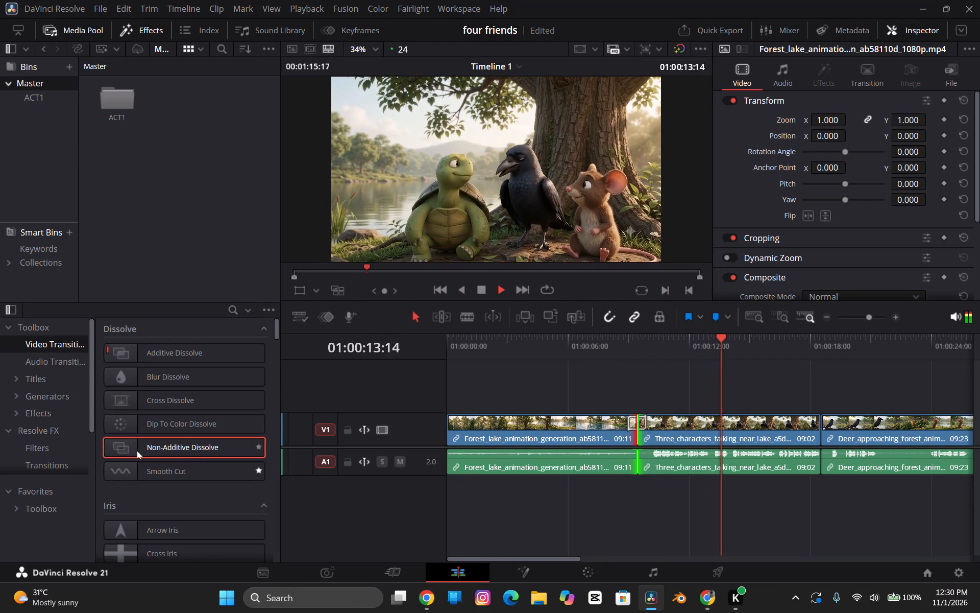
pyautogui.press('space')
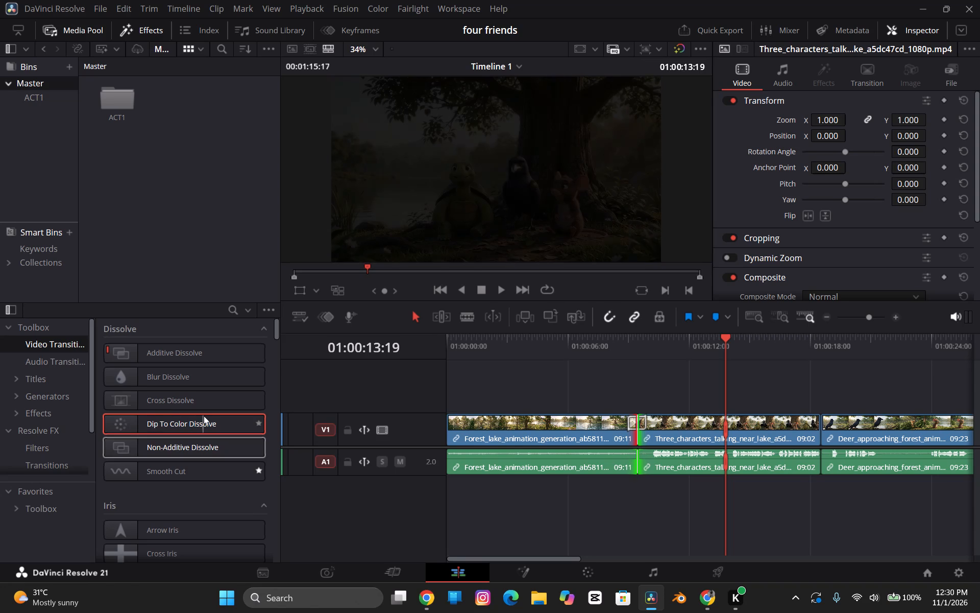
pyautogui.moveTo(154, 423); pyautogui.dragTo(643, 427)
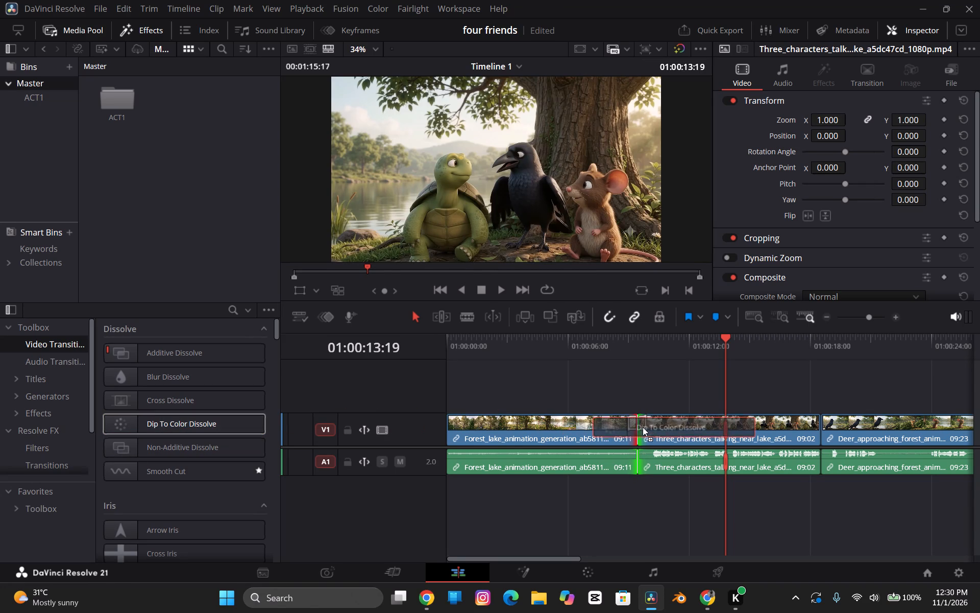
pyautogui.moveTo(643, 427); pyautogui.dragTo(637, 423)
pyautogui.click(601, 345)
pyautogui.press('space')
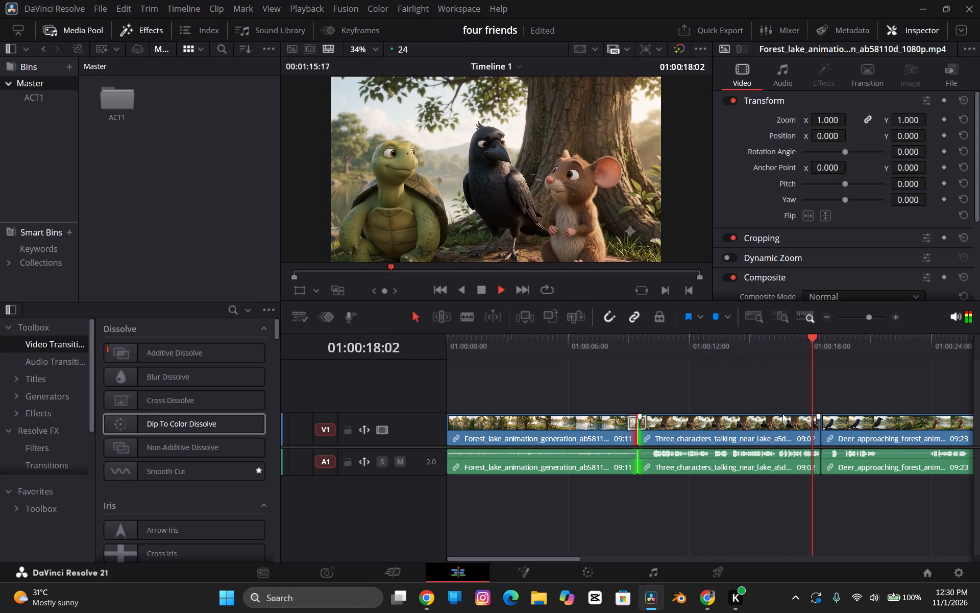
pyautogui.press('space')
# Look through the available video transitions for one that suits the clips.
pyautogui.scroll(-1, 150, 521)
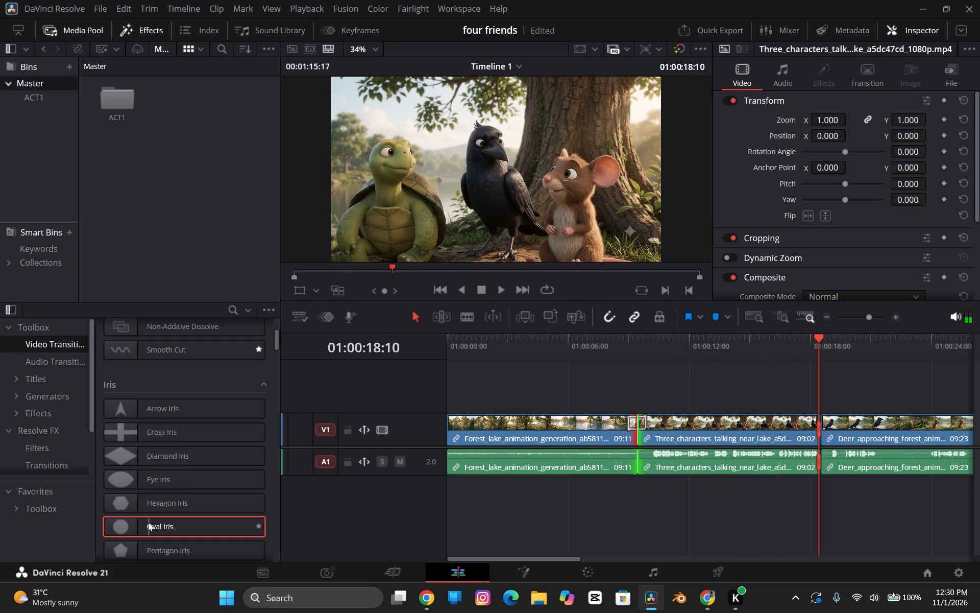
pyautogui.scroll(-3, 135, 433)
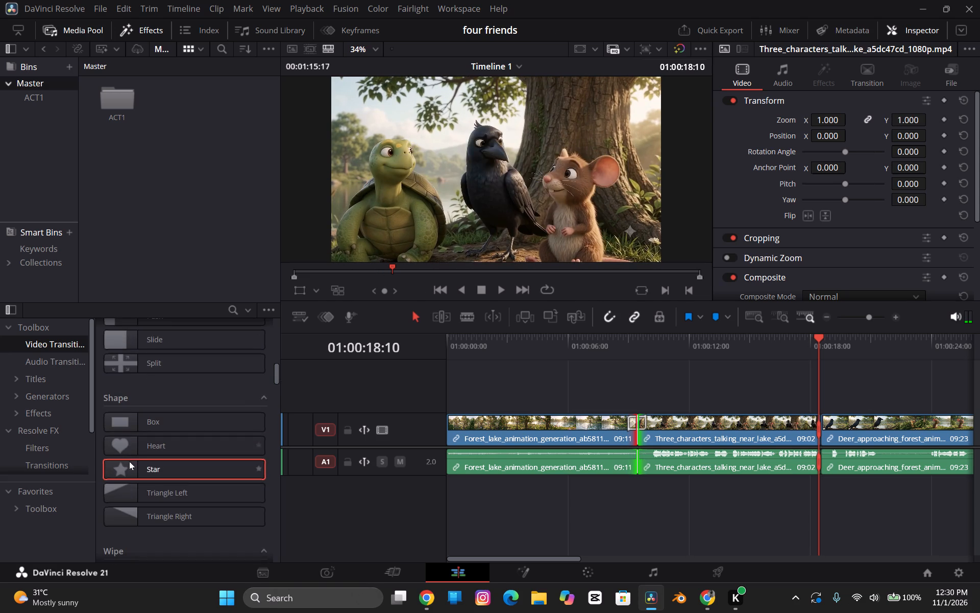
pyautogui.scroll(-4, 135, 463)
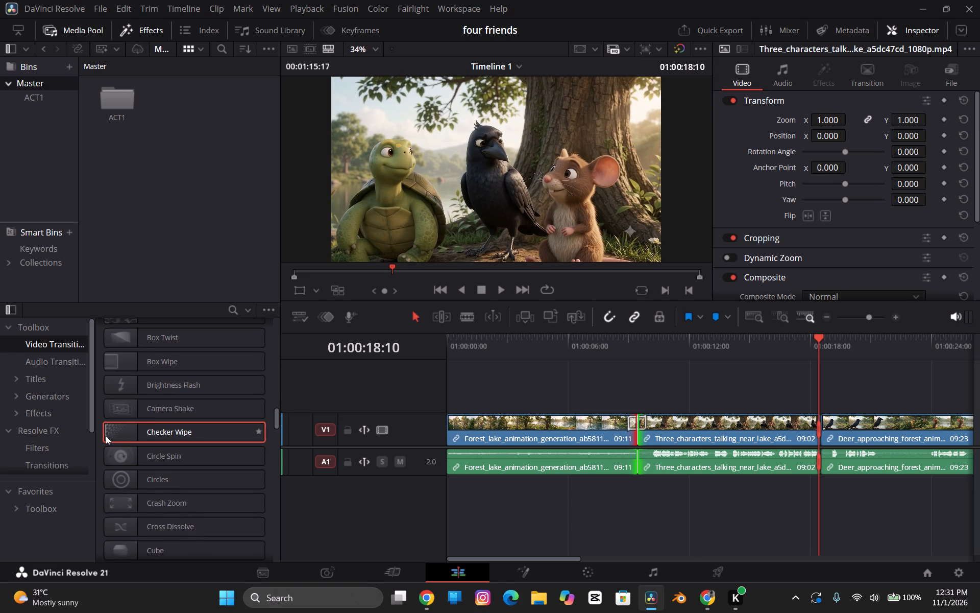
pyautogui.scroll(-5, 125, 451)
pyautogui.scroll(19, 121, 458)
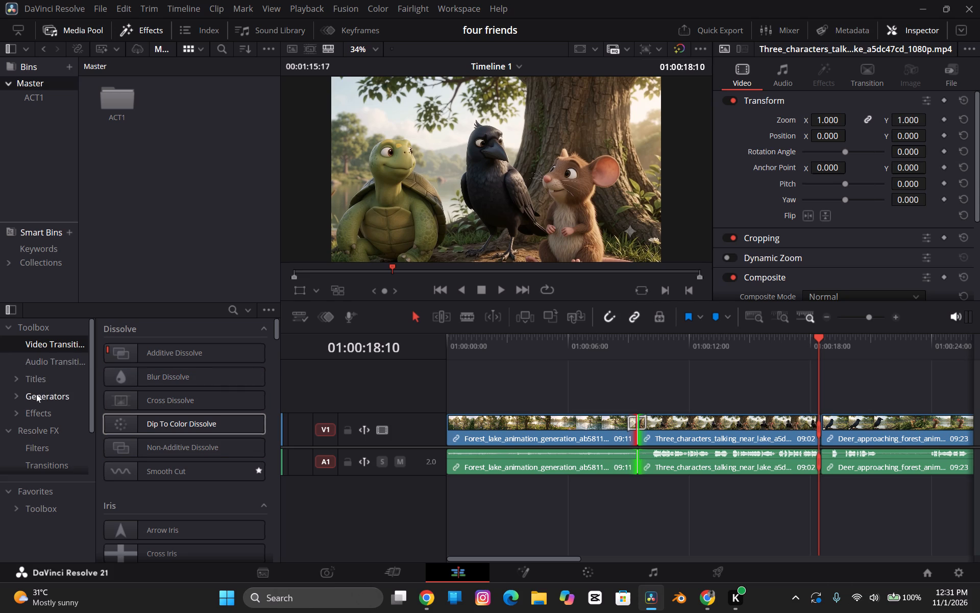
# Look at the Krokodove effects, preview Bevel, and play the timeline into the third clip.
pyautogui.click(14, 413)
pyautogui.click(28, 430)
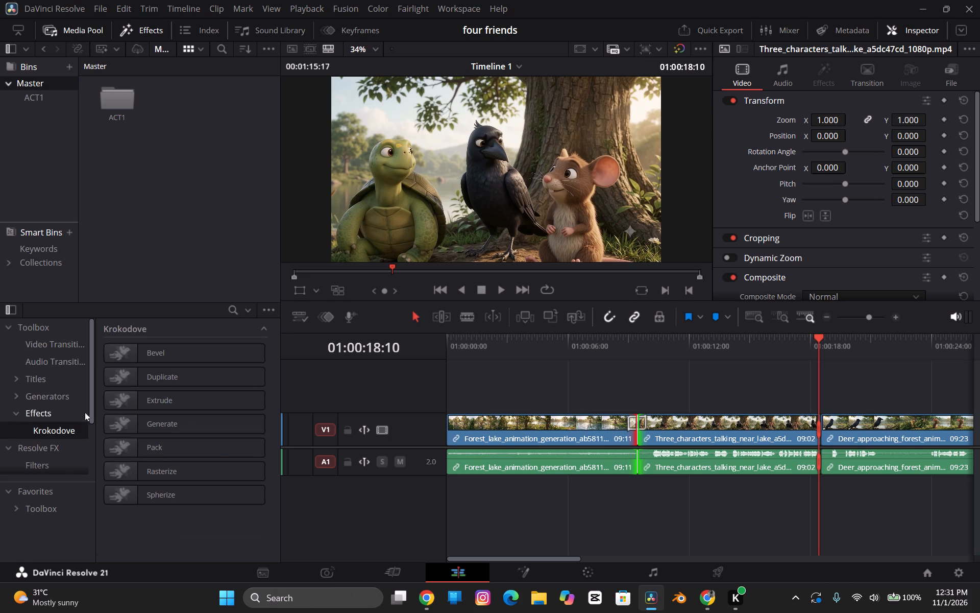
pyautogui.click(131, 357)
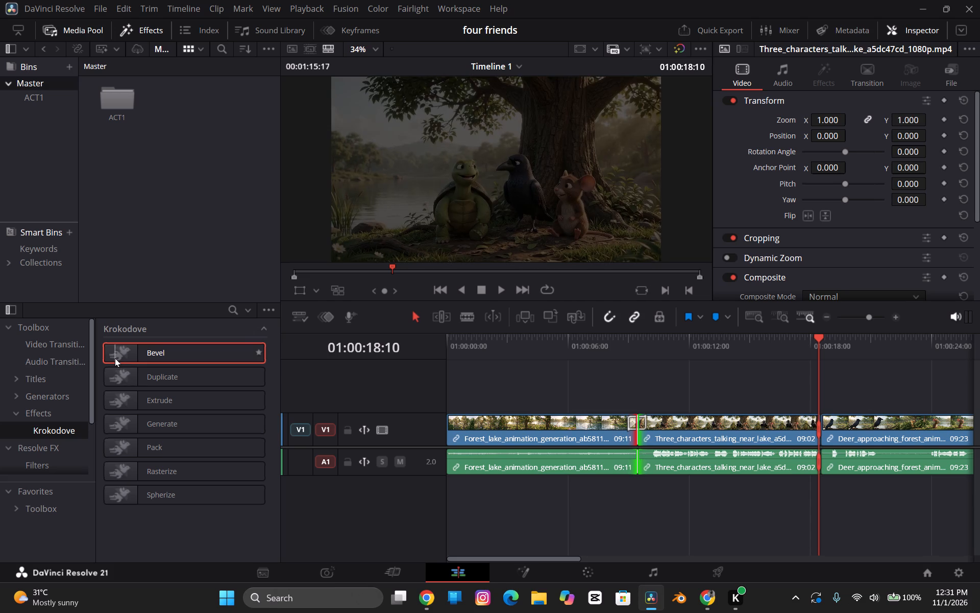
pyautogui.press('space')
pyautogui.press('space')
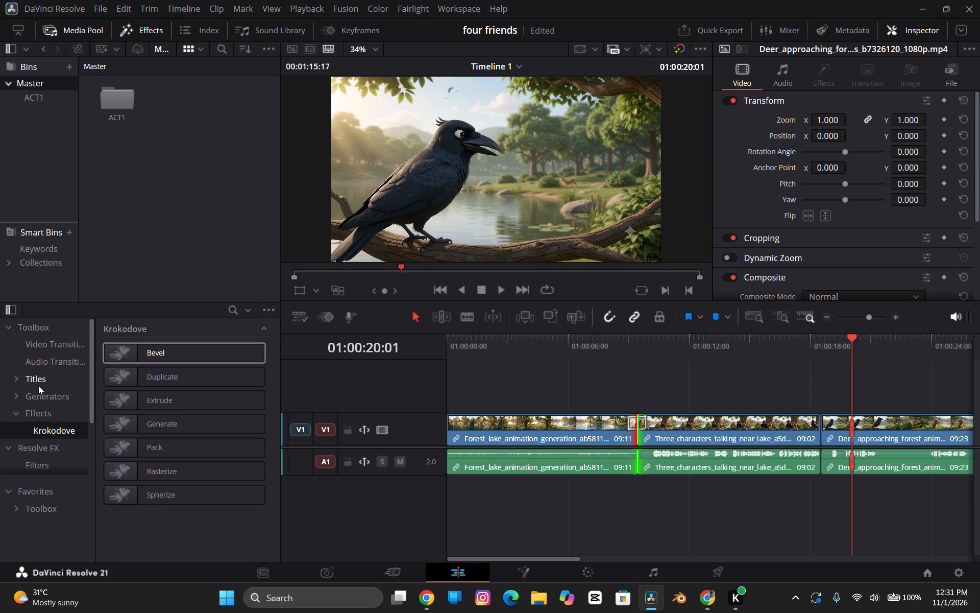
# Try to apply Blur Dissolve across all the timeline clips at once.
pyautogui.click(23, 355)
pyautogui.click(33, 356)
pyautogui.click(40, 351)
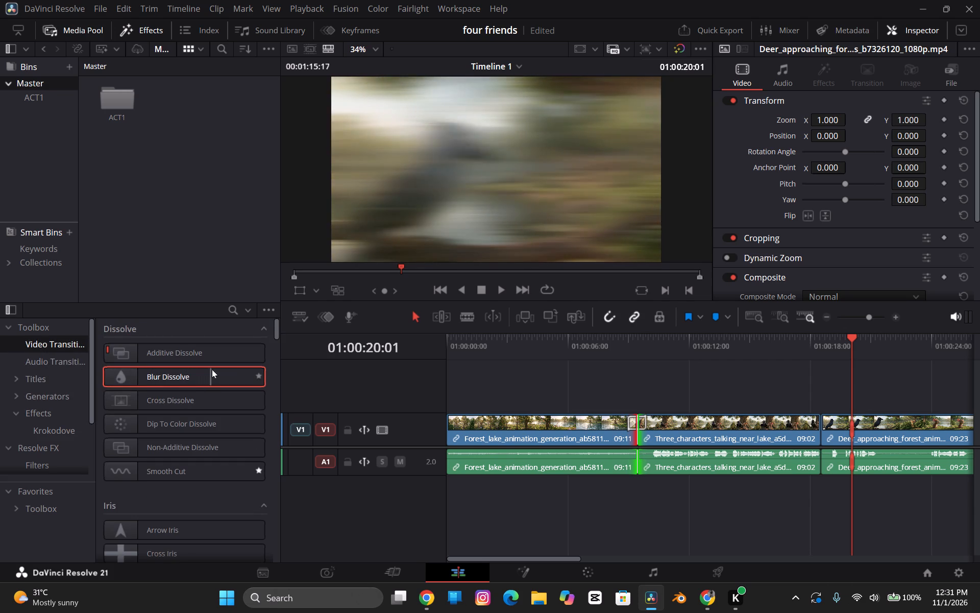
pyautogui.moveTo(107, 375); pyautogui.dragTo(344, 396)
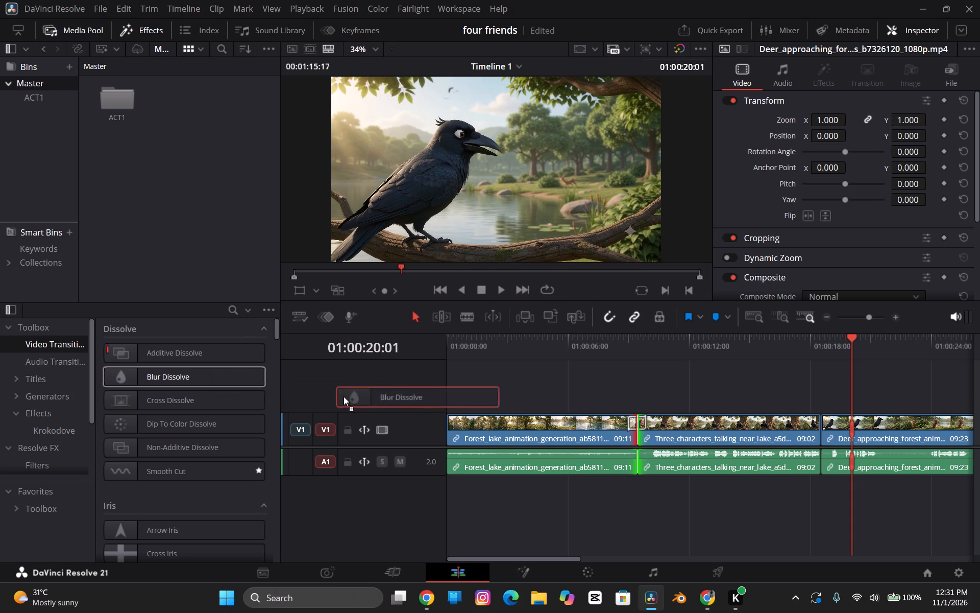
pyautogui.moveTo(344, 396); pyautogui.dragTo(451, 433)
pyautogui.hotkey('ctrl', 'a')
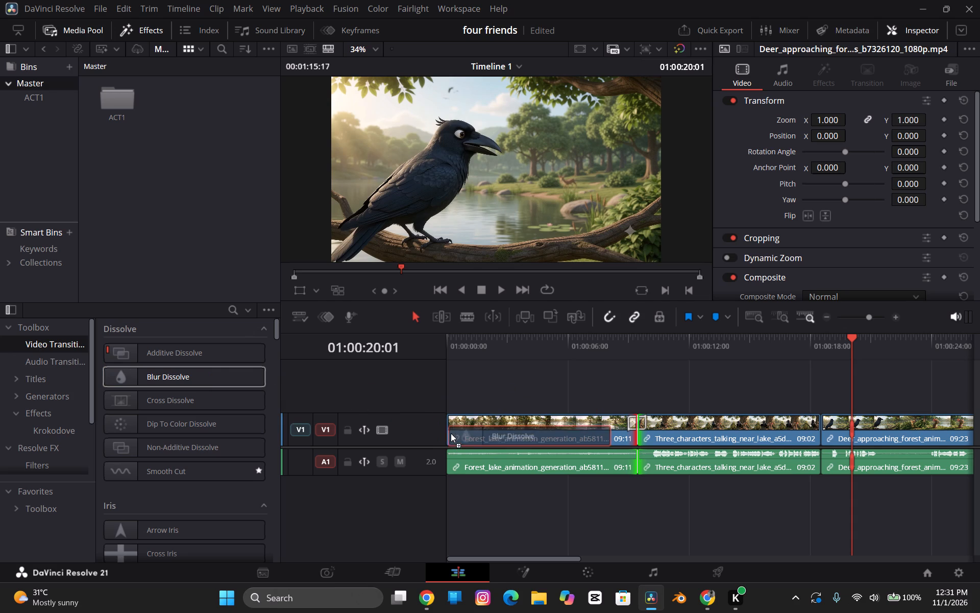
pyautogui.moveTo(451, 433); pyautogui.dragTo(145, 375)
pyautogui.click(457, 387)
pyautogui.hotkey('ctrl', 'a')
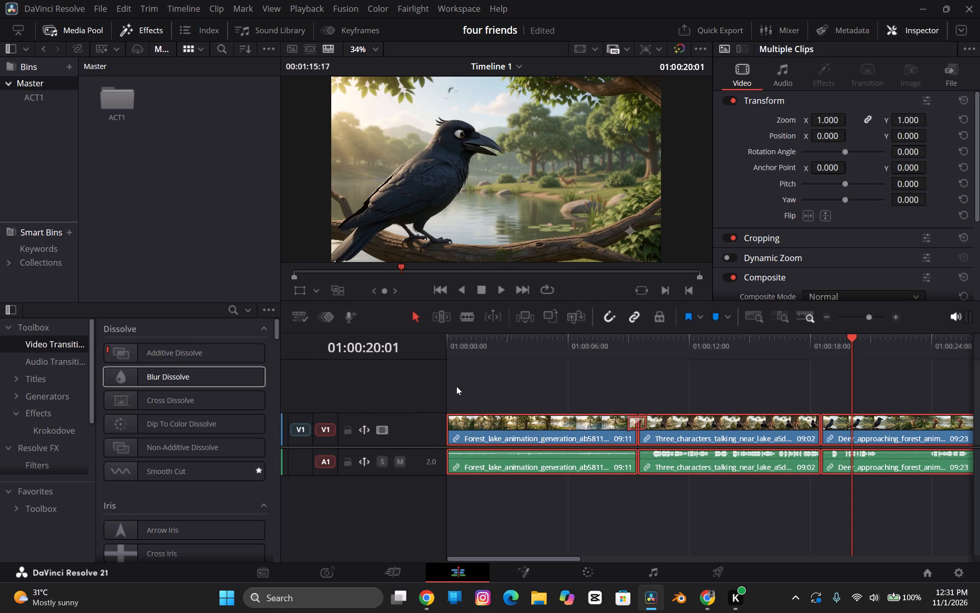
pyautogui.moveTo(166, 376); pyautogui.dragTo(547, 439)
# Set Additive Dissolve as the standard transition and deselect the clips.
pyautogui.scroll(1, 739, 444)
pyautogui.rightClick(140, 358)
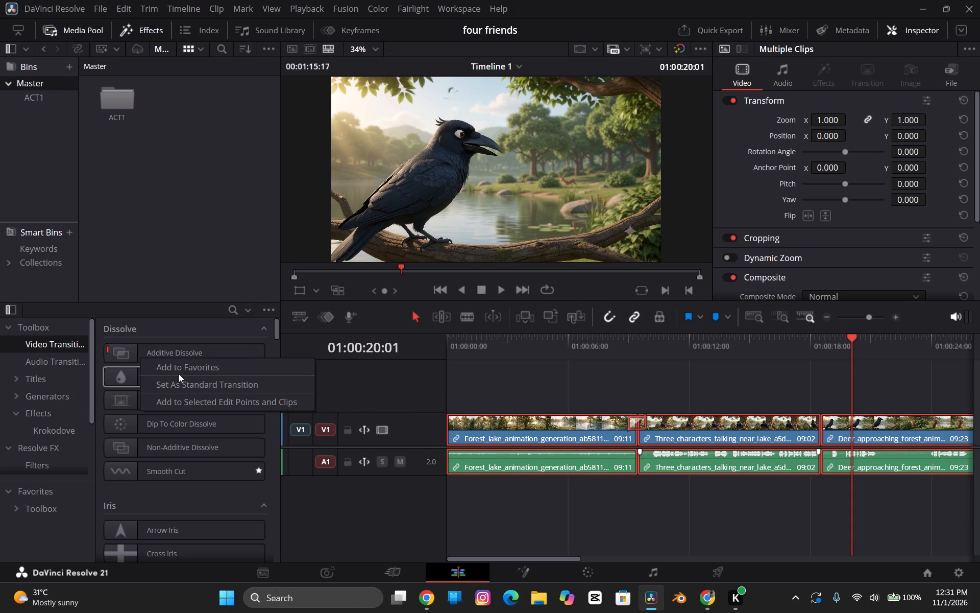
pyautogui.click(240, 388)
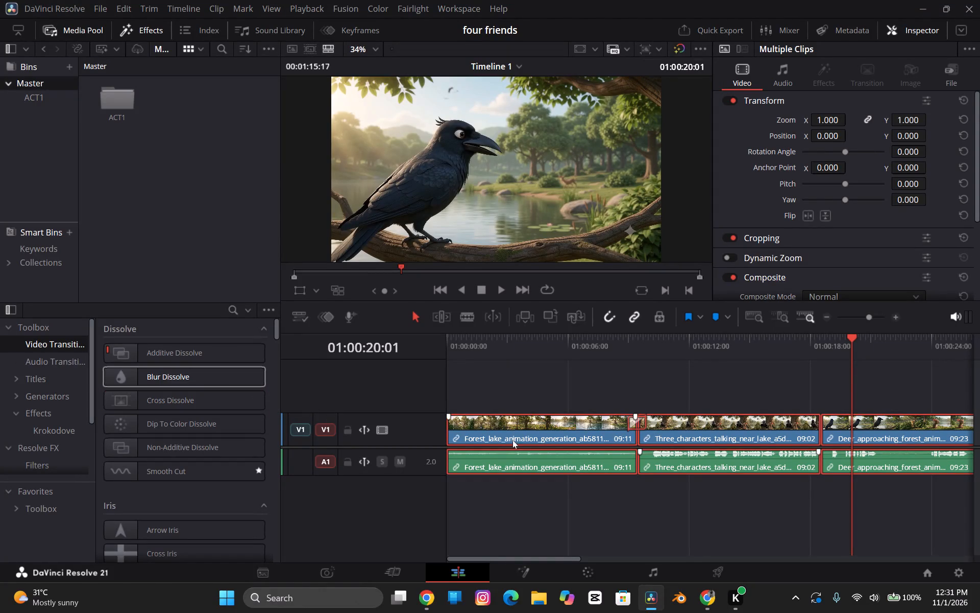
pyautogui.click(583, 383)
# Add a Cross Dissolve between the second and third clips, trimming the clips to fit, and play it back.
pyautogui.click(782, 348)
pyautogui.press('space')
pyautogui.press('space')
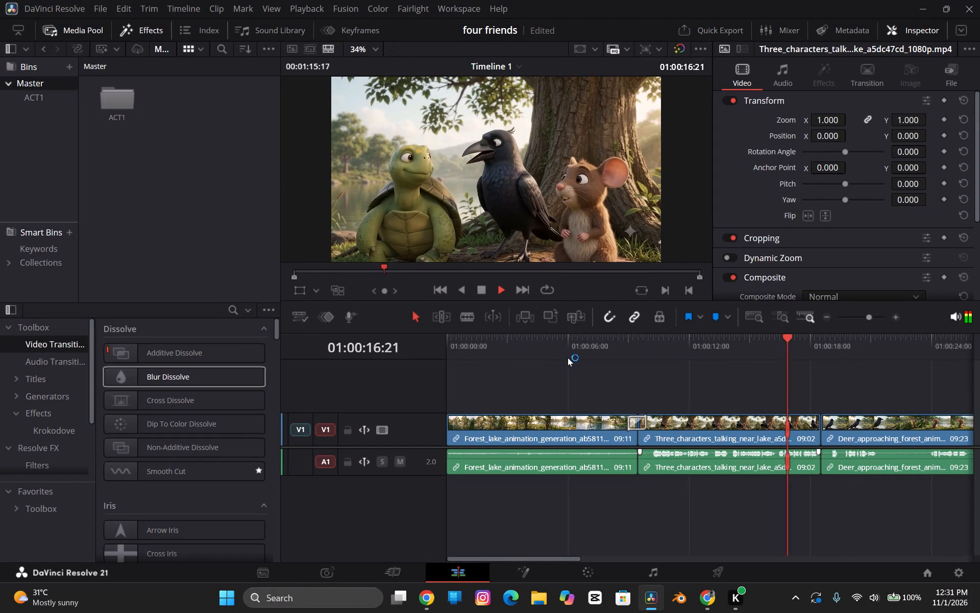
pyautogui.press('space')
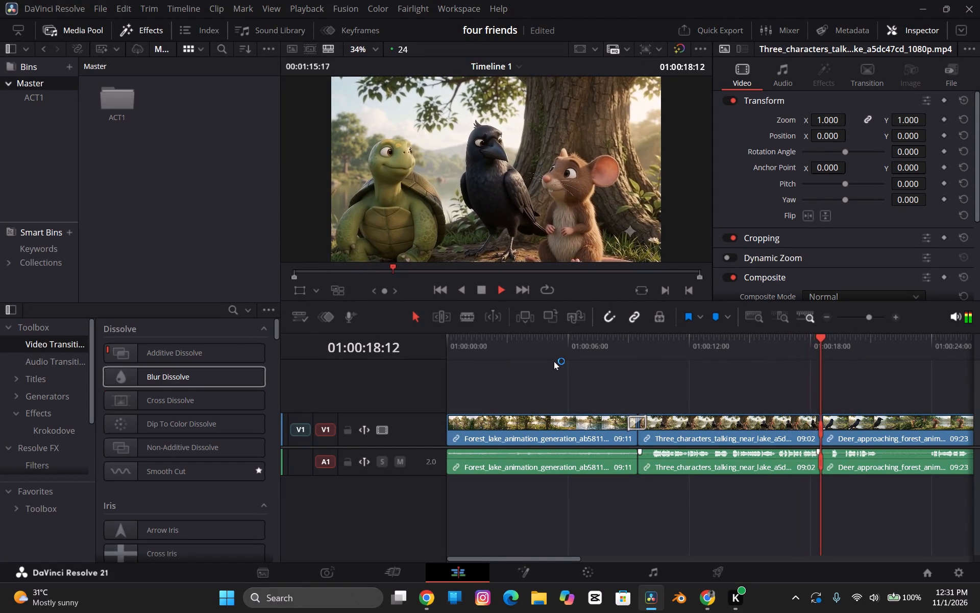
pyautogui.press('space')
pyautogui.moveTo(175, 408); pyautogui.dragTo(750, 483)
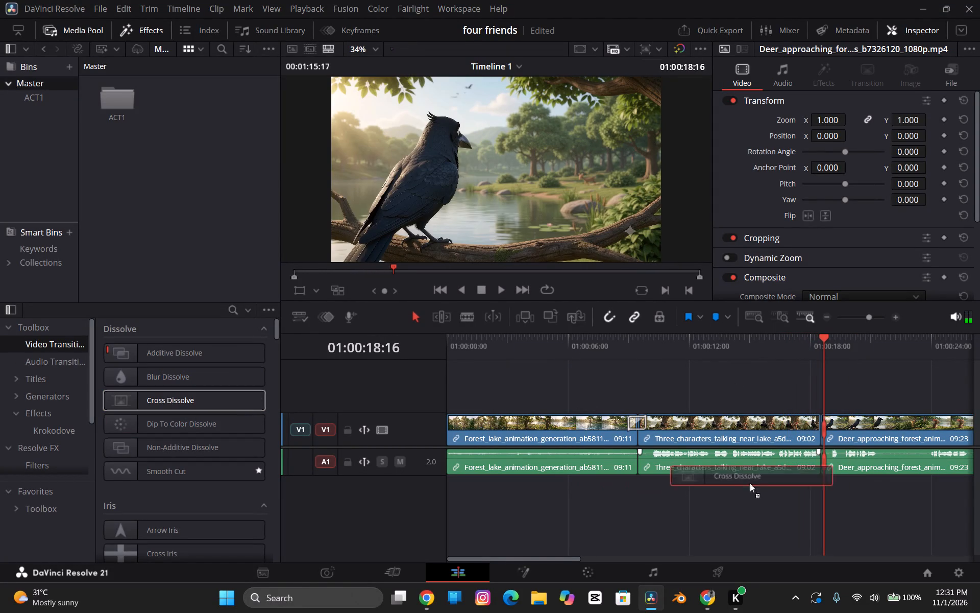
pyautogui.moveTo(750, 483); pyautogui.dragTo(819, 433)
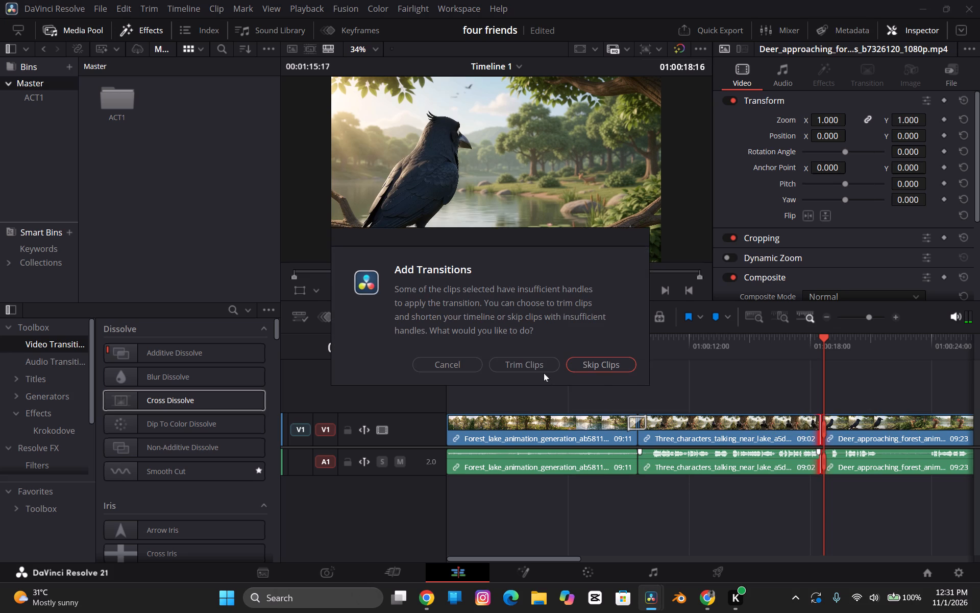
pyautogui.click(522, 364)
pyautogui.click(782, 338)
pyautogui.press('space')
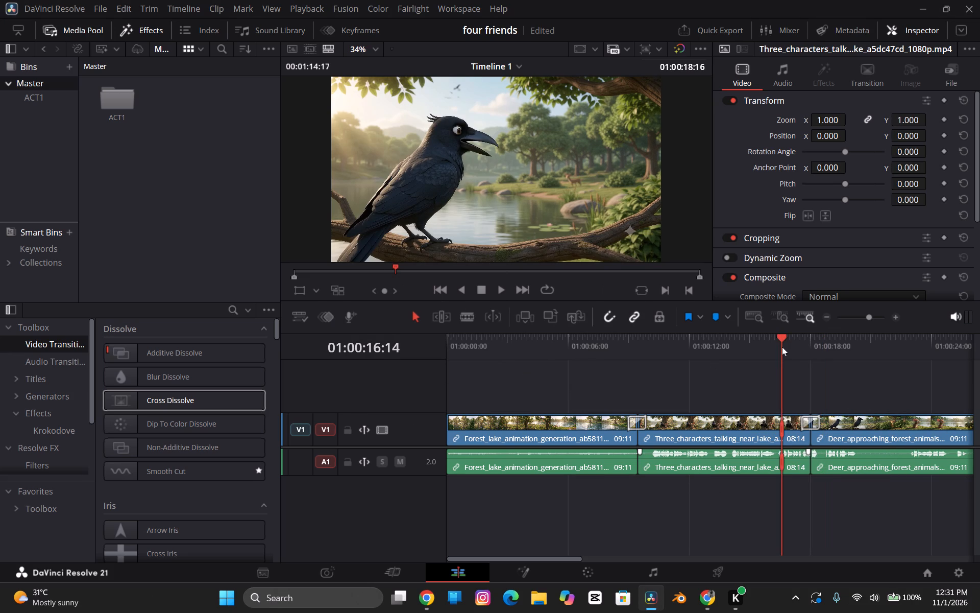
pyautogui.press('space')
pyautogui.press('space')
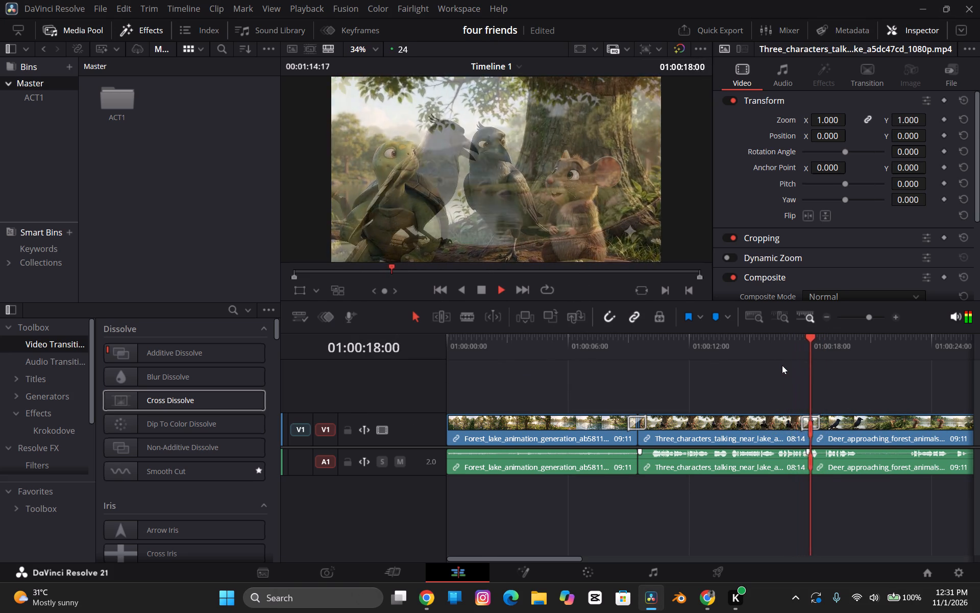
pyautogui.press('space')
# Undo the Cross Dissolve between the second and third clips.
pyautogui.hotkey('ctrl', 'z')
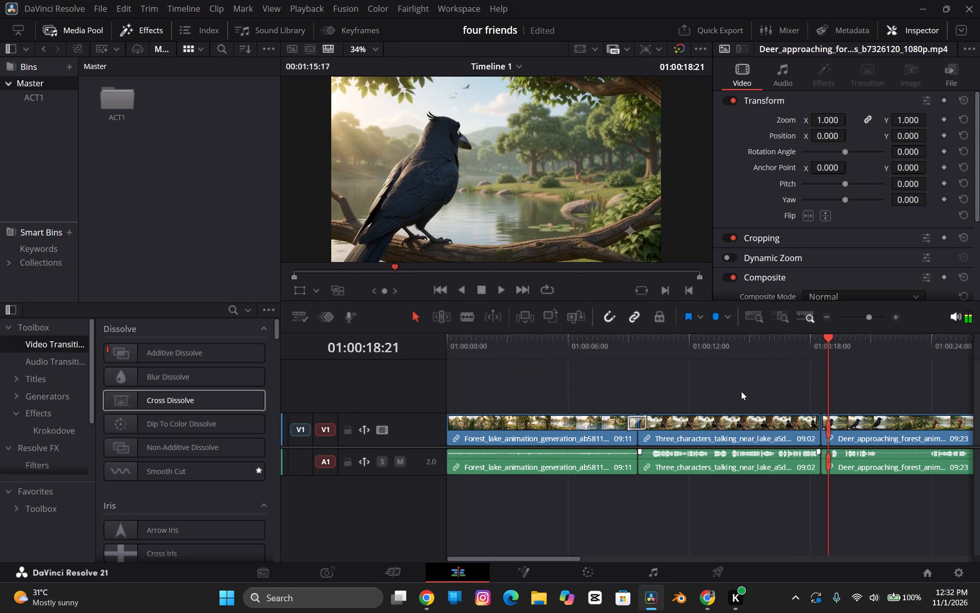
# Play back the plain cut between the second and third clips and select that edit point.
pyautogui.press('space')
pyautogui.press('space')
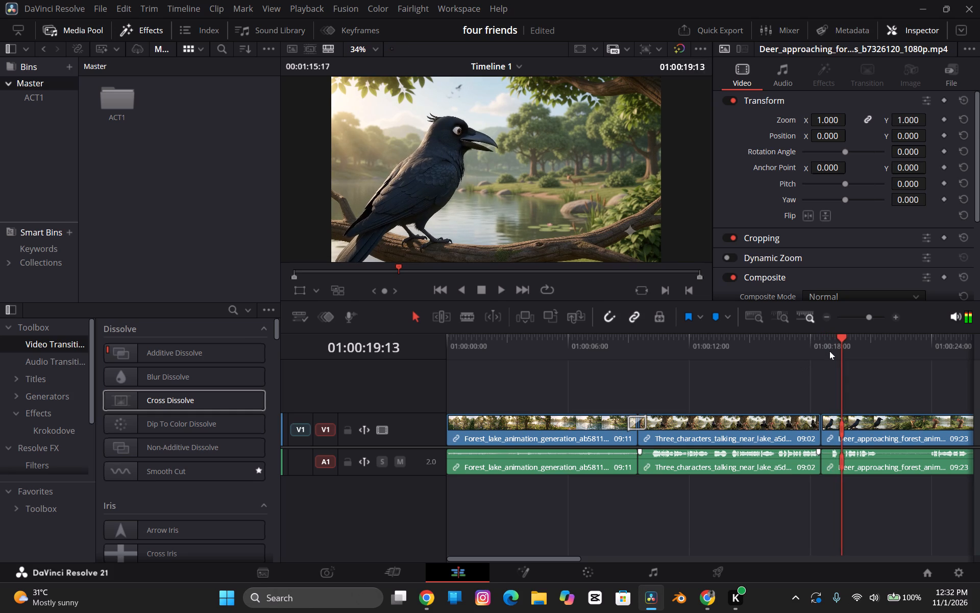
pyautogui.click(793, 351)
pyautogui.press('space')
pyautogui.press('space')
pyautogui.press('space')
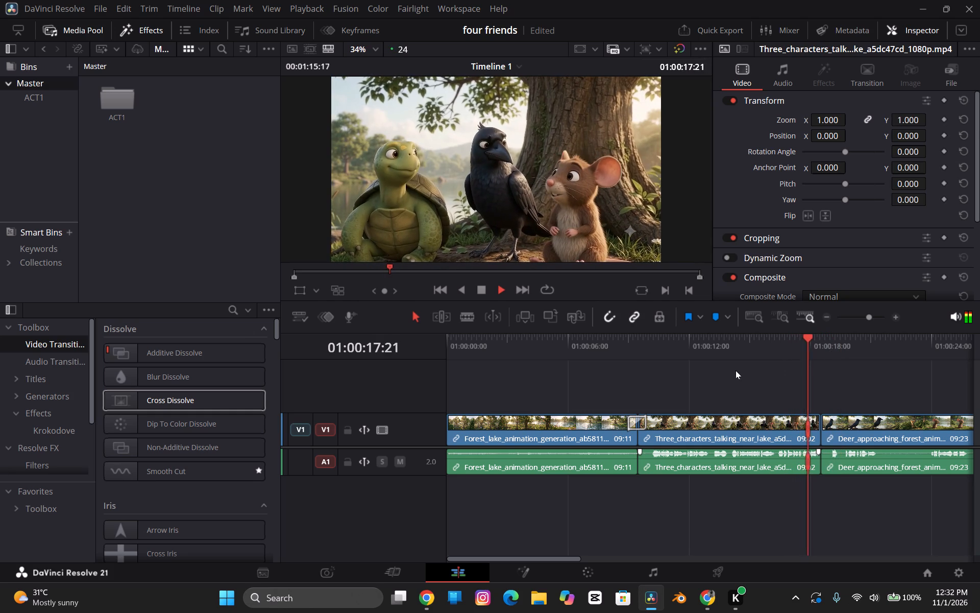
pyautogui.press('space')
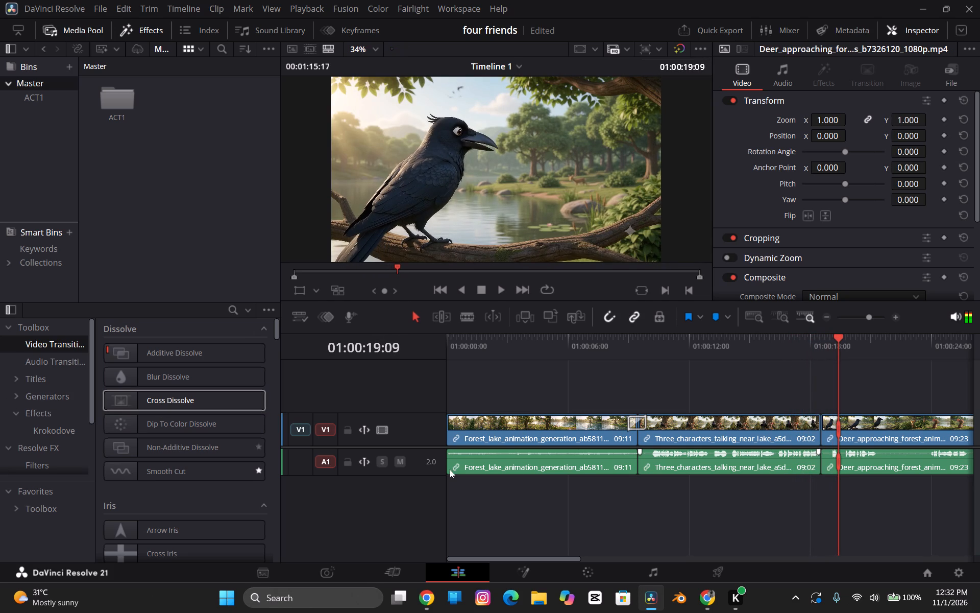
pyautogui.click(807, 346)
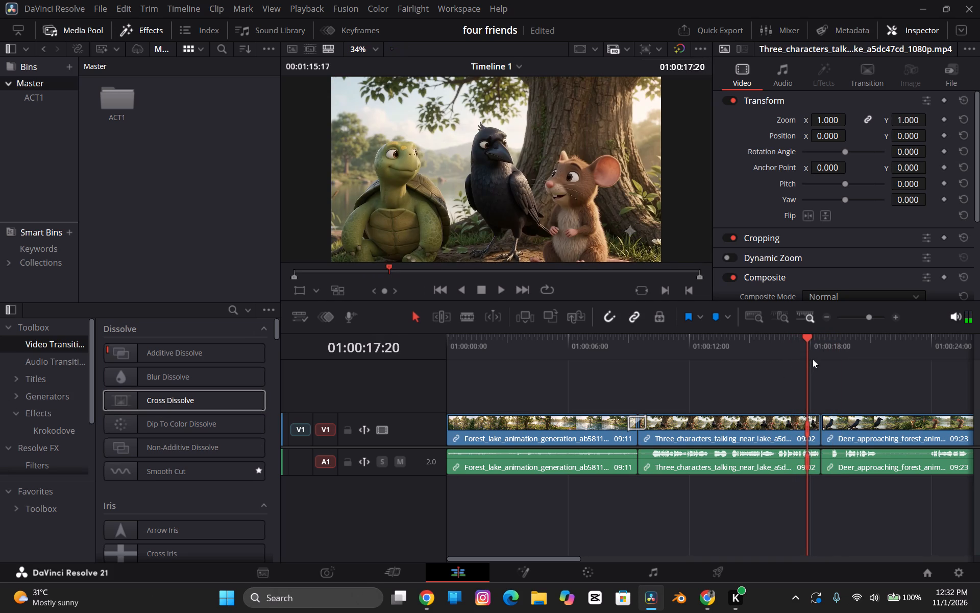
pyautogui.click(813, 344)
pyautogui.click(823, 432)
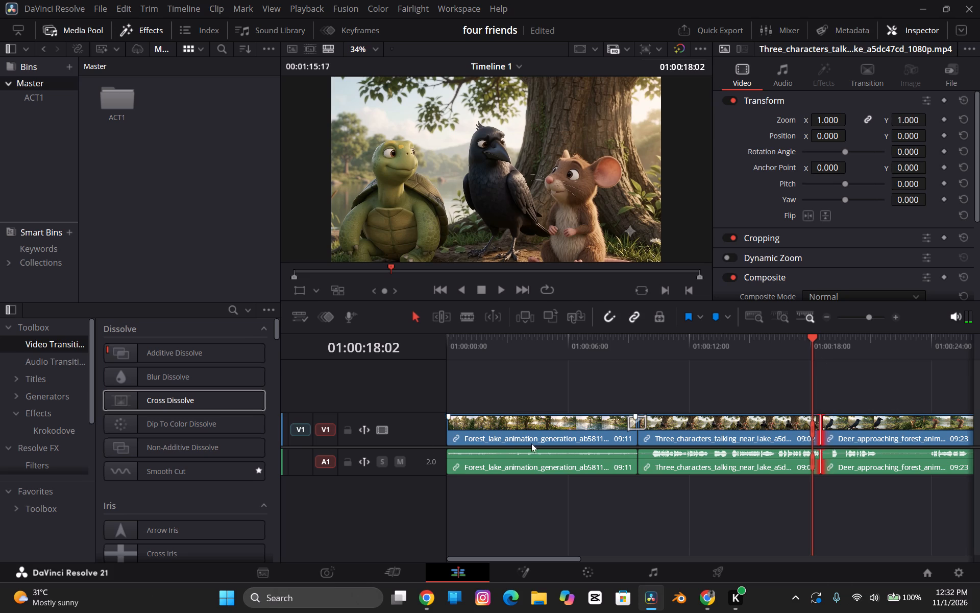
# Look through the video transitions for that cut, previewing Blur Dissolve and Dip To Color Dissolve.
pyautogui.scroll(-2, 240, 474)
pyautogui.scroll(-1, 138, 422)
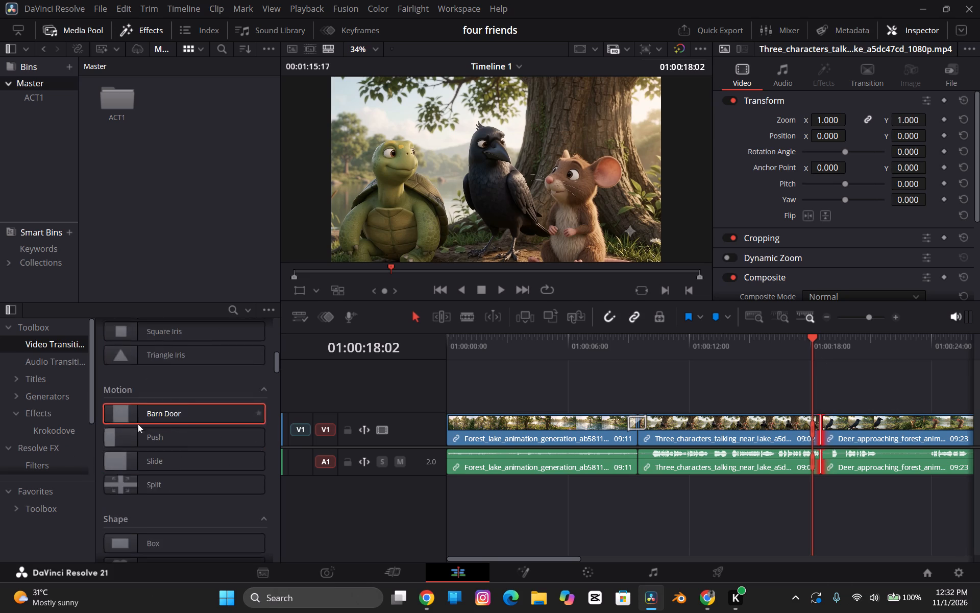
pyautogui.scroll(-1, 138, 424)
pyautogui.scroll(11, 124, 426)
pyautogui.click(154, 378)
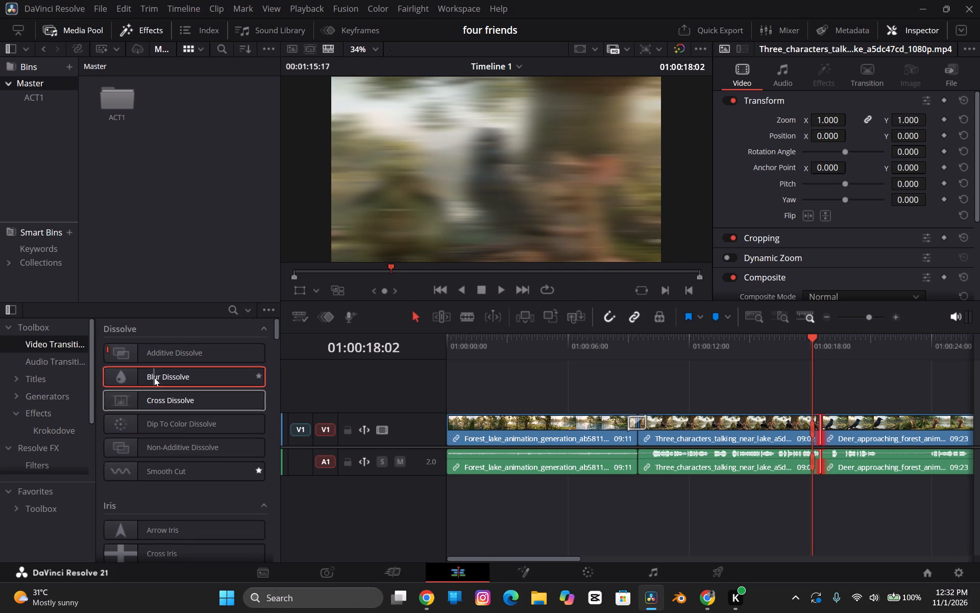
pyautogui.click(163, 427)
pyautogui.moveTo(114, 426); pyautogui.dragTo(130, 427)
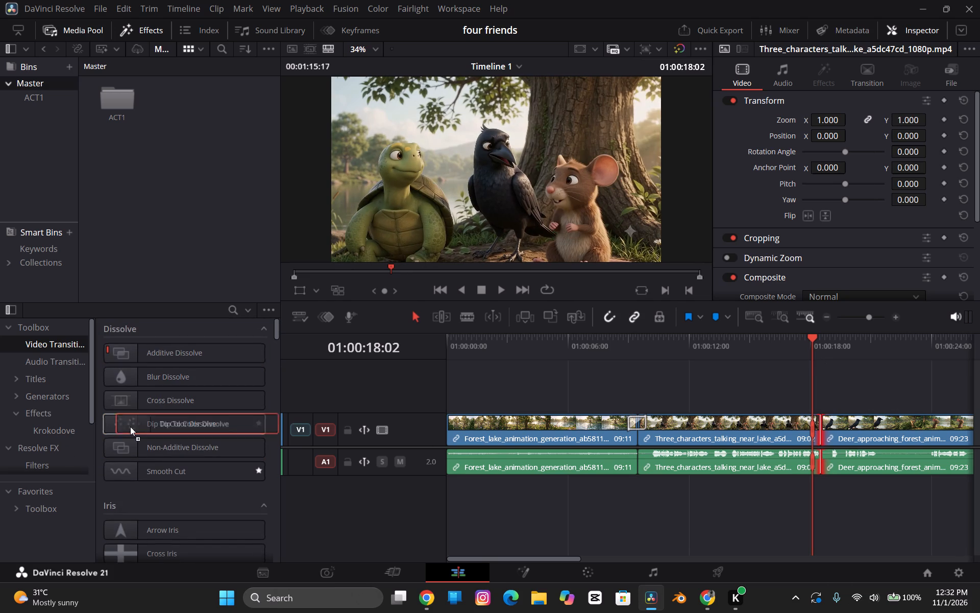
pyautogui.moveTo(130, 427); pyautogui.dragTo(142, 427)
pyautogui.press('space')
pyautogui.click(116, 425)
pyautogui.press('space')
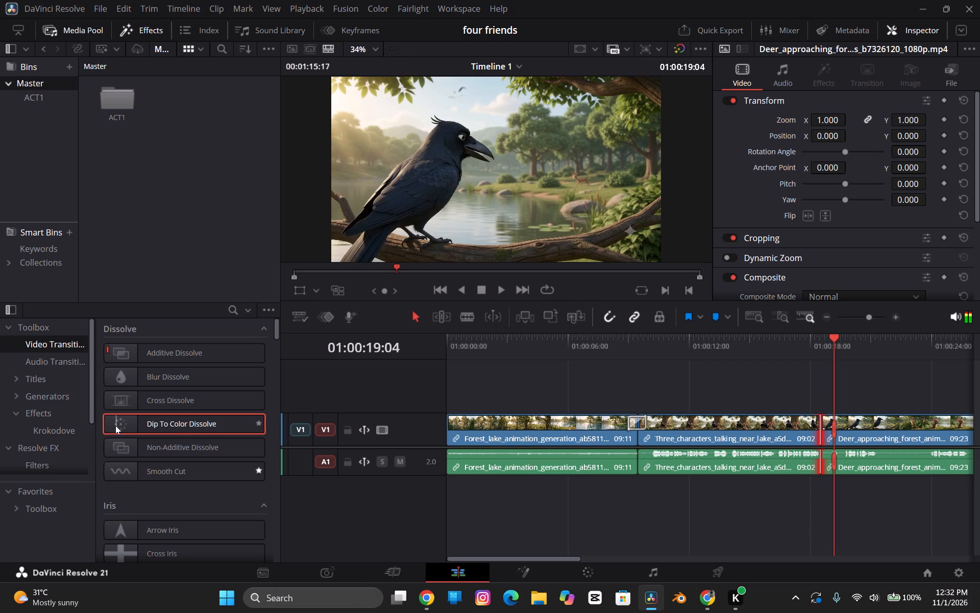
pyautogui.click(105, 428)
# Play the timeline through the third and fourth clips to the start of the fifth, checking how the cuts look.
pyautogui.press('space')
pyautogui.press('space')
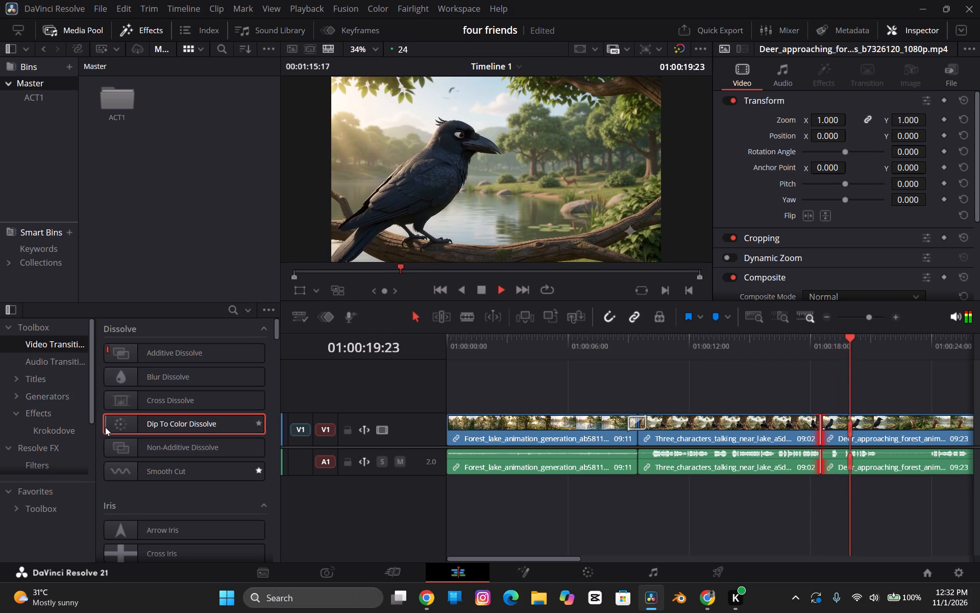
pyautogui.press('space')
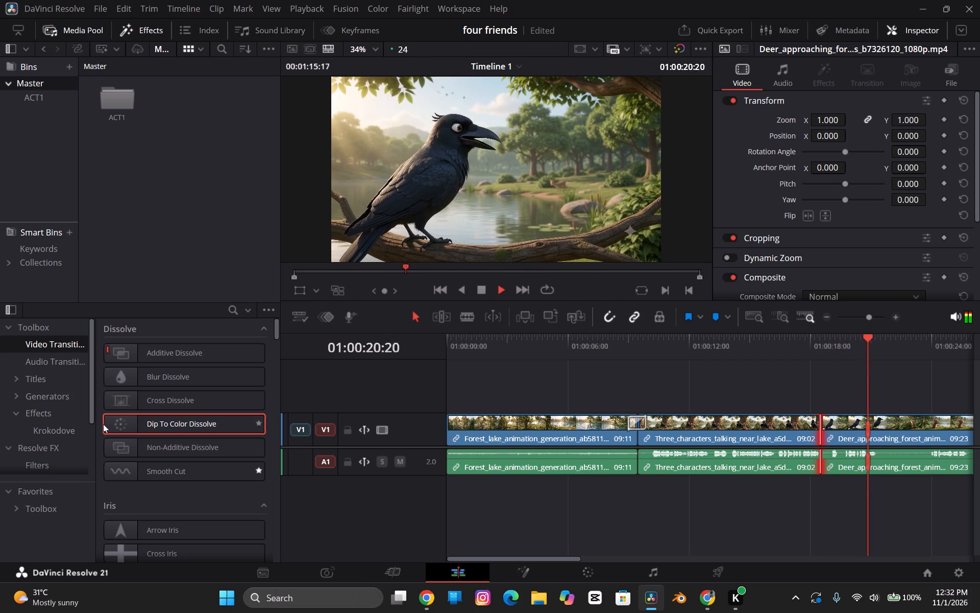
pyautogui.press('space')
pyautogui.press('space')
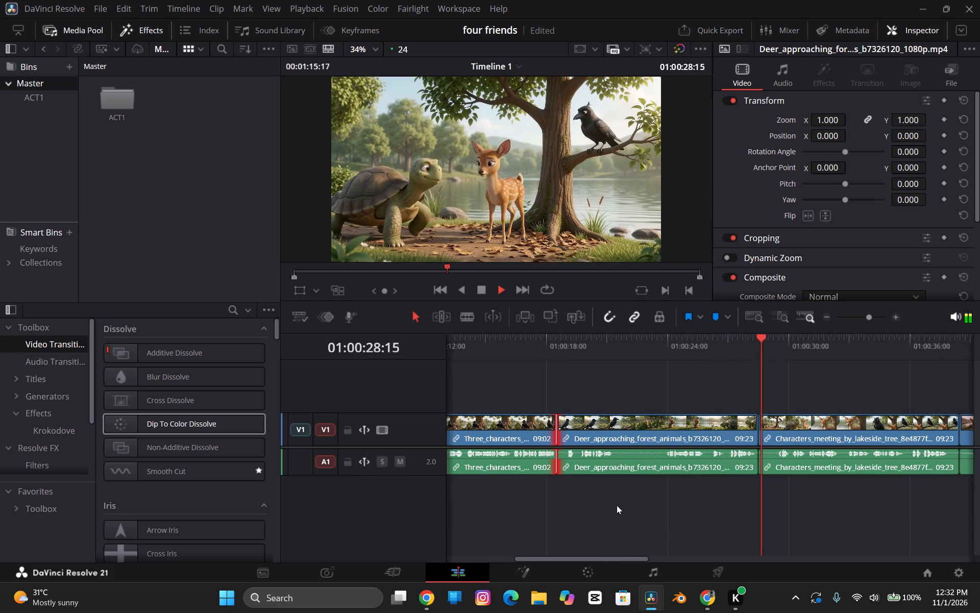
pyautogui.press('space')
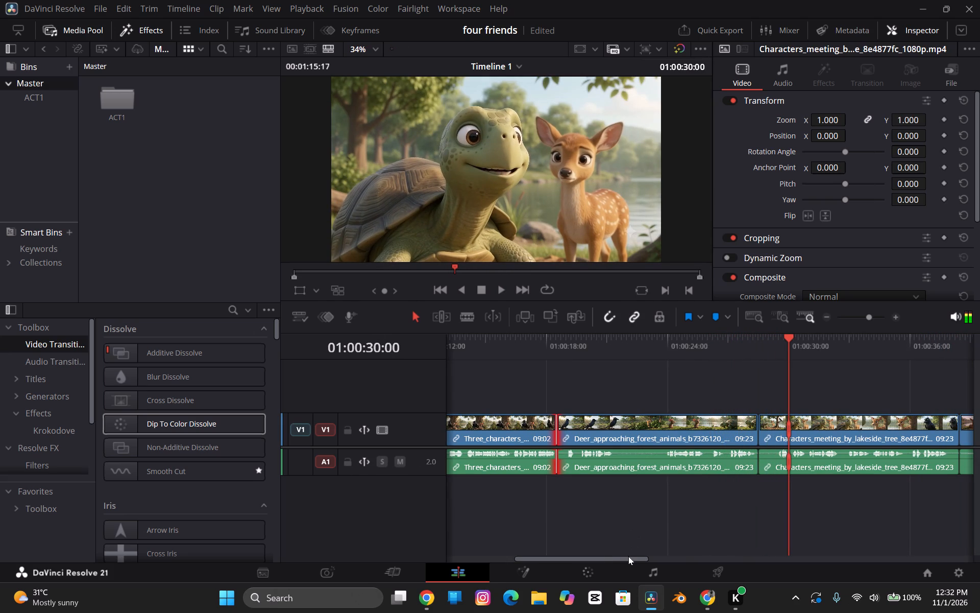
pyautogui.press('space')
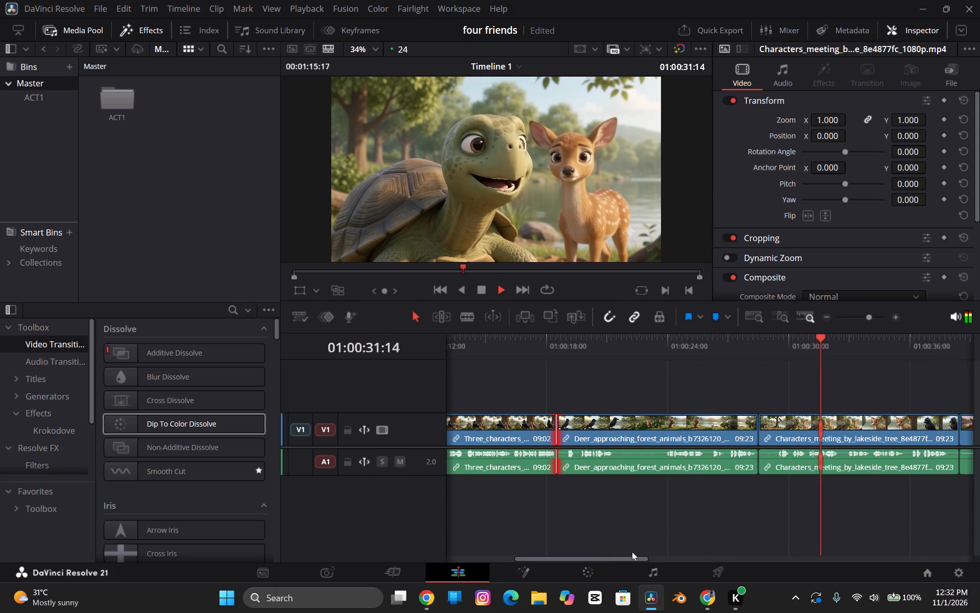
pyautogui.moveTo(630, 555); pyautogui.dragTo(640, 559)
pyautogui.moveTo(638, 560); pyautogui.dragTo(678, 554)
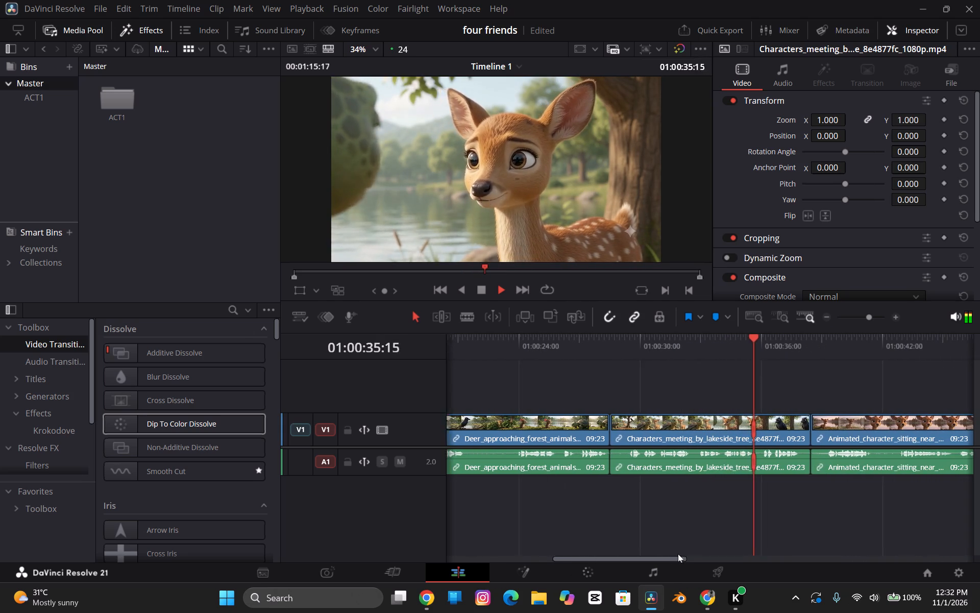
pyautogui.moveTo(678, 554); pyautogui.dragTo(683, 552)
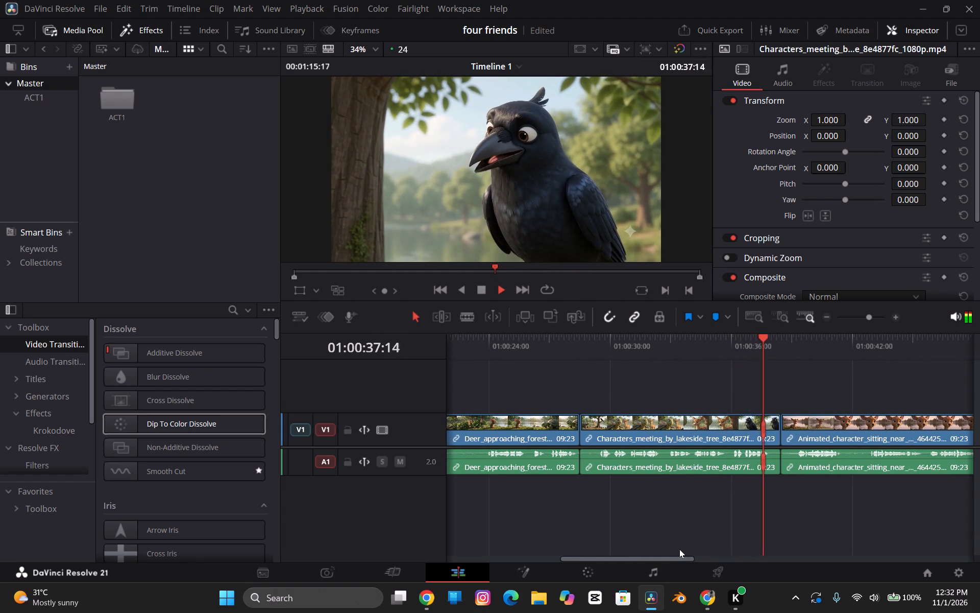
pyautogui.press('space')
pyautogui.press('space')
pyautogui.press('space')
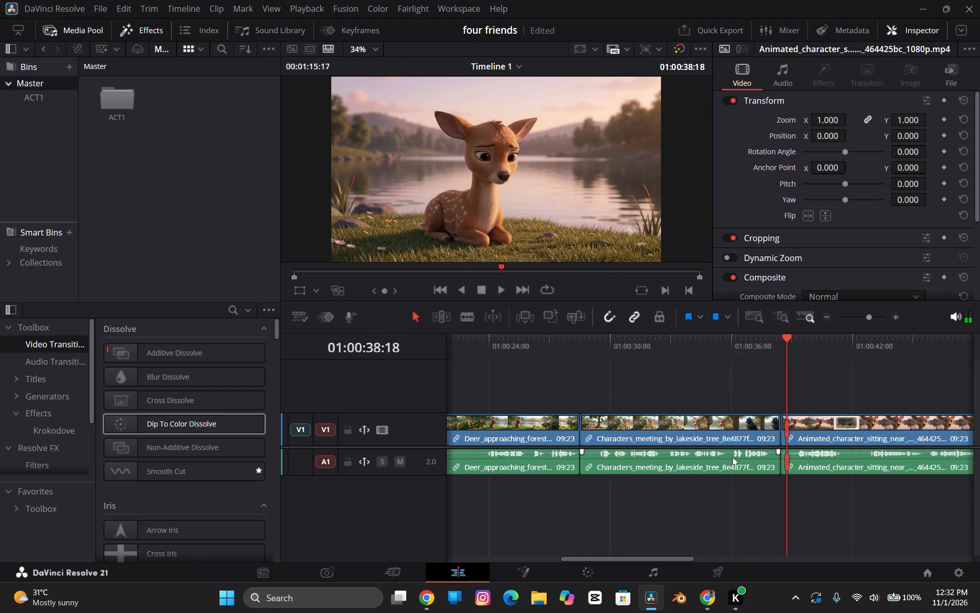
# Add a Blur Dissolve between the lakeside-tree meeting clip and the sitting deer clip, trimming the clips to fit.
pyautogui.click(114, 372)
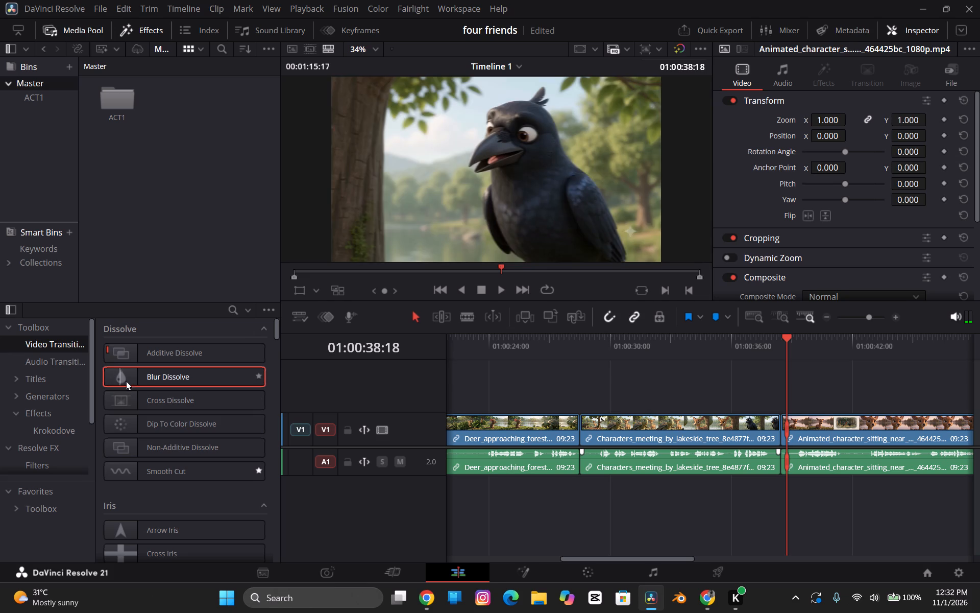
pyautogui.moveTo(109, 379); pyautogui.dragTo(649, 444)
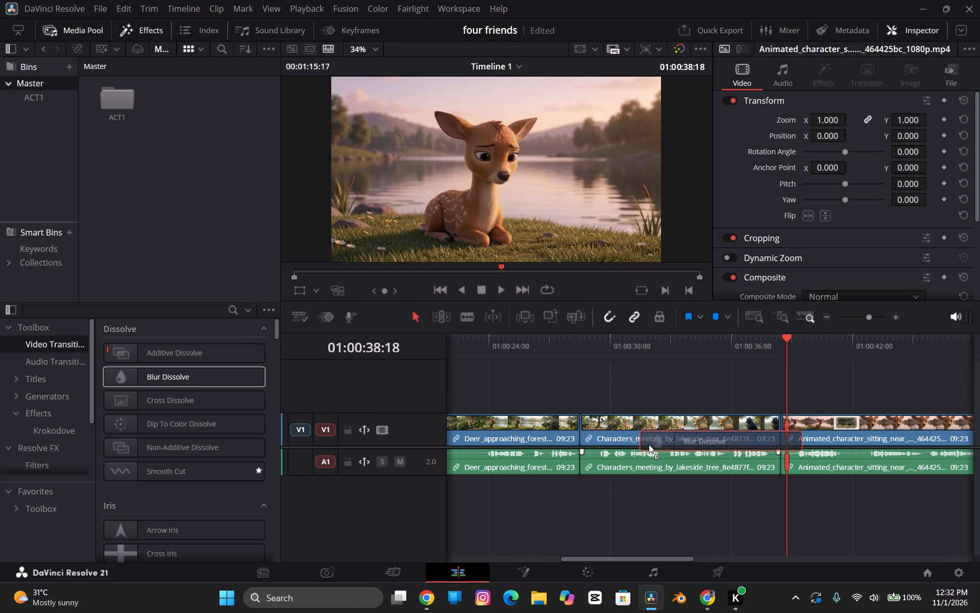
pyautogui.moveTo(649, 444); pyautogui.dragTo(765, 429)
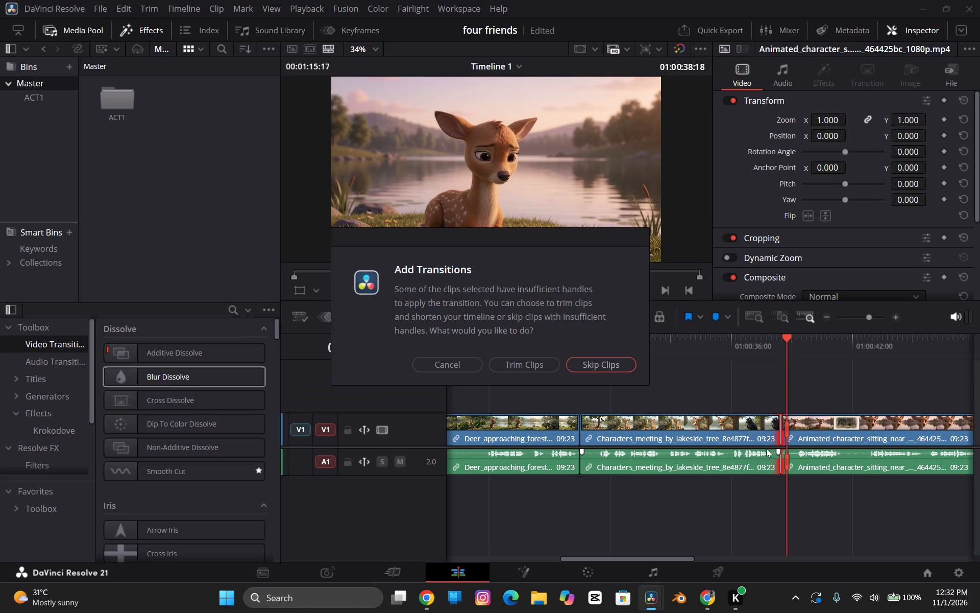
pyautogui.click(538, 362)
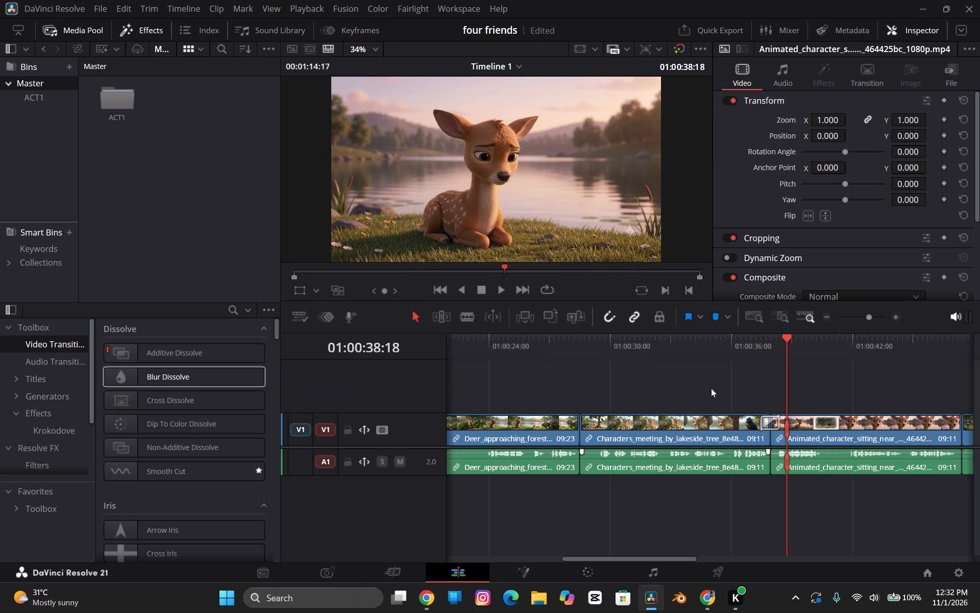
# Play the timeline through the sitting deer clip to the start of the talking characters clip, checking the cut.
pyautogui.click(713, 349)
pyautogui.press('space')
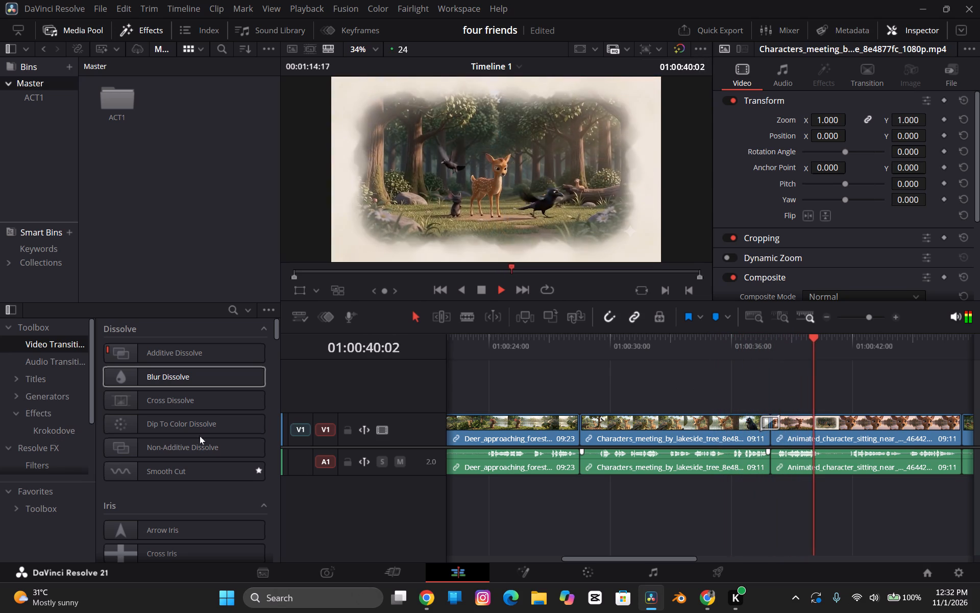
pyautogui.moveTo(617, 558); pyautogui.dragTo(639, 559)
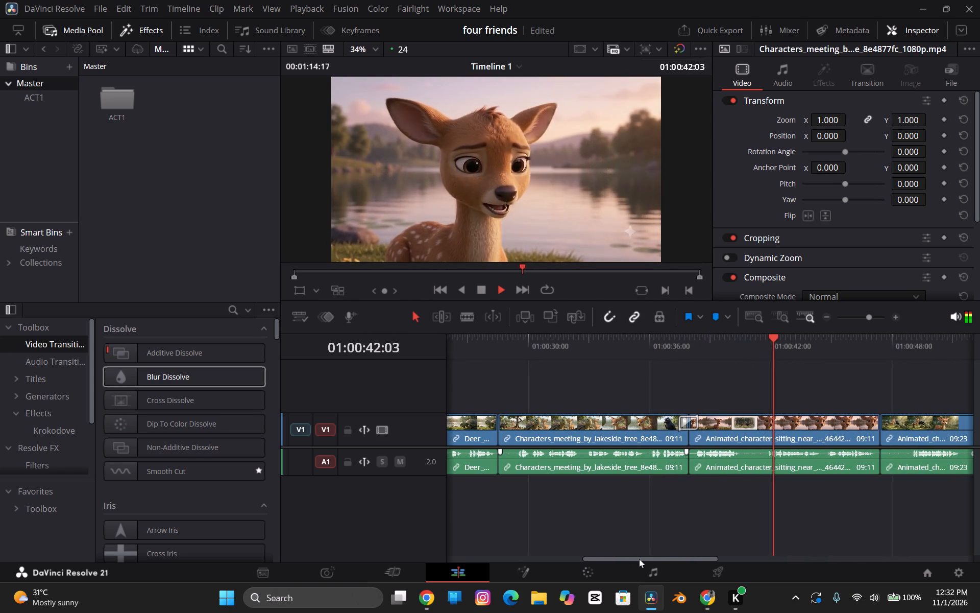
pyautogui.moveTo(639, 559); pyautogui.dragTo(698, 541)
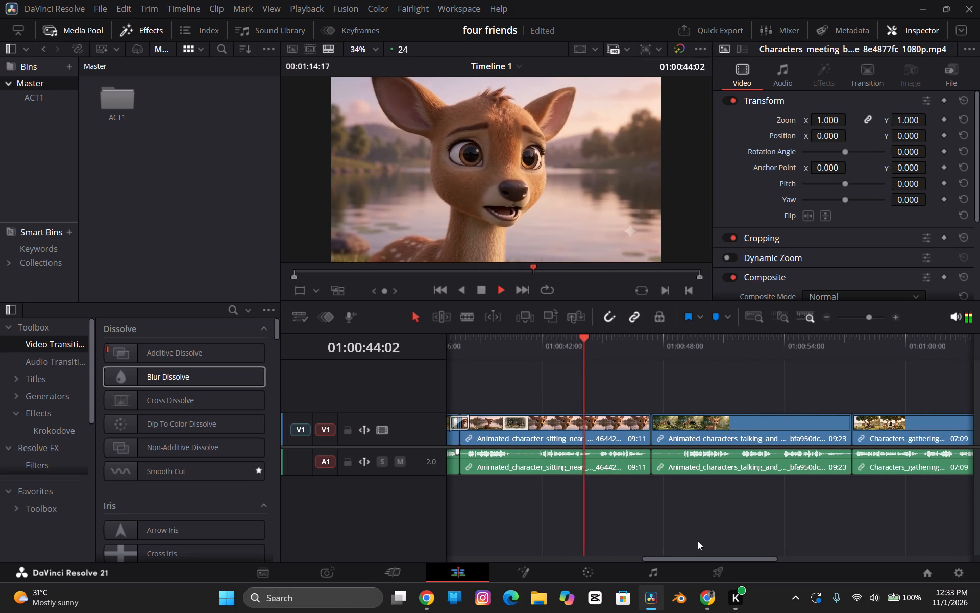
pyautogui.moveTo(698, 541); pyautogui.dragTo(699, 541)
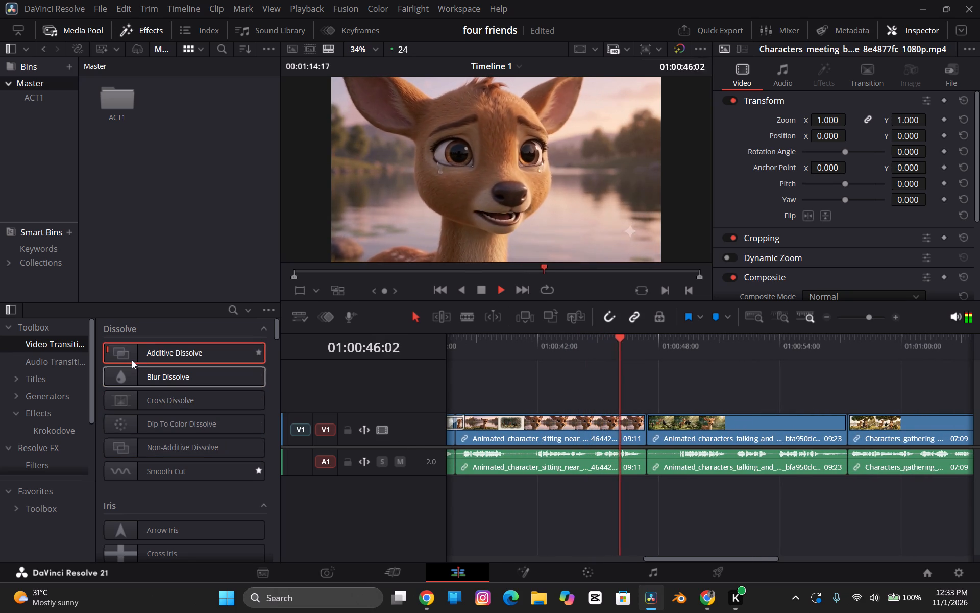
pyautogui.press('space')
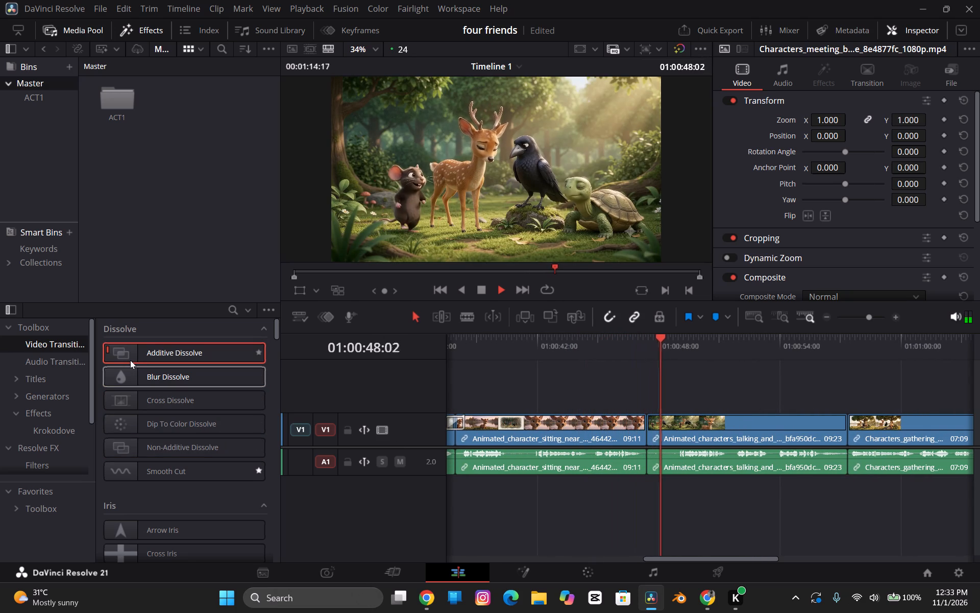
# Add an Additive Dissolve between the sitting deer clip and the talking characters clip, trimming the clips to fit, and play it back.
pyautogui.moveTo(117, 355); pyautogui.dragTo(628, 426)
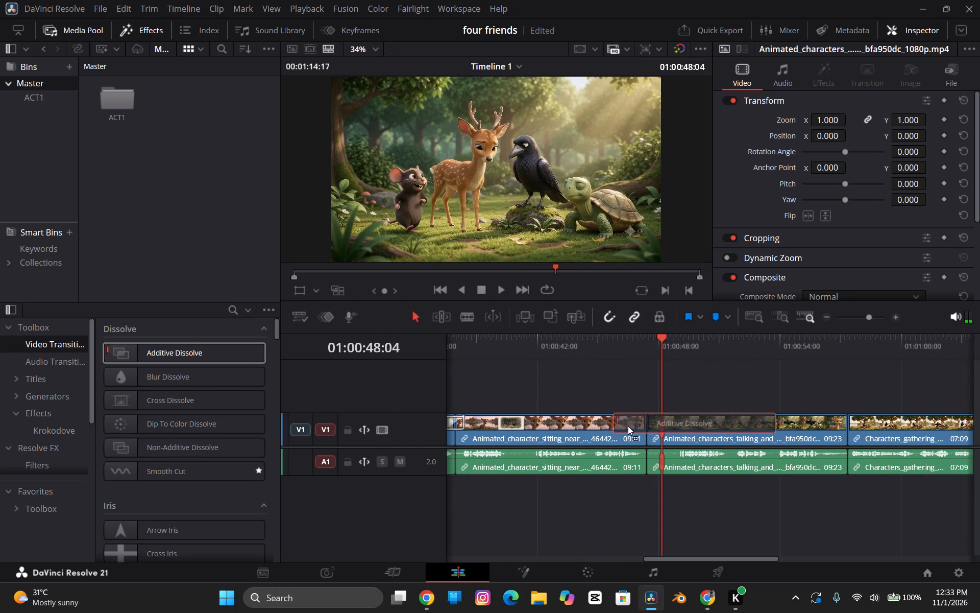
pyautogui.moveTo(628, 426); pyautogui.dragTo(628, 426)
pyautogui.click(541, 370)
pyautogui.click(589, 341)
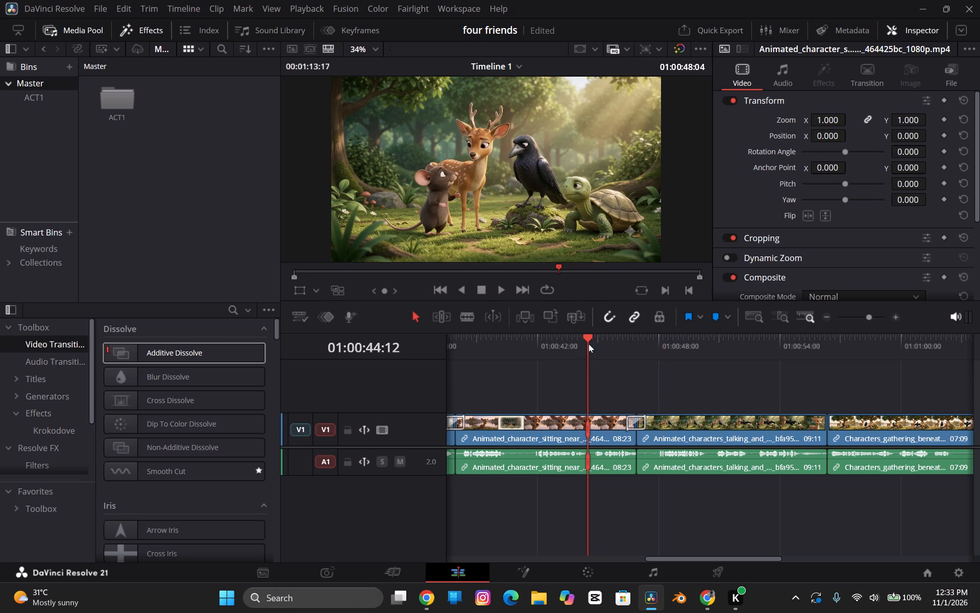
pyautogui.press('space')
pyautogui.click(609, 339)
pyautogui.press('space')
pyautogui.press('space')
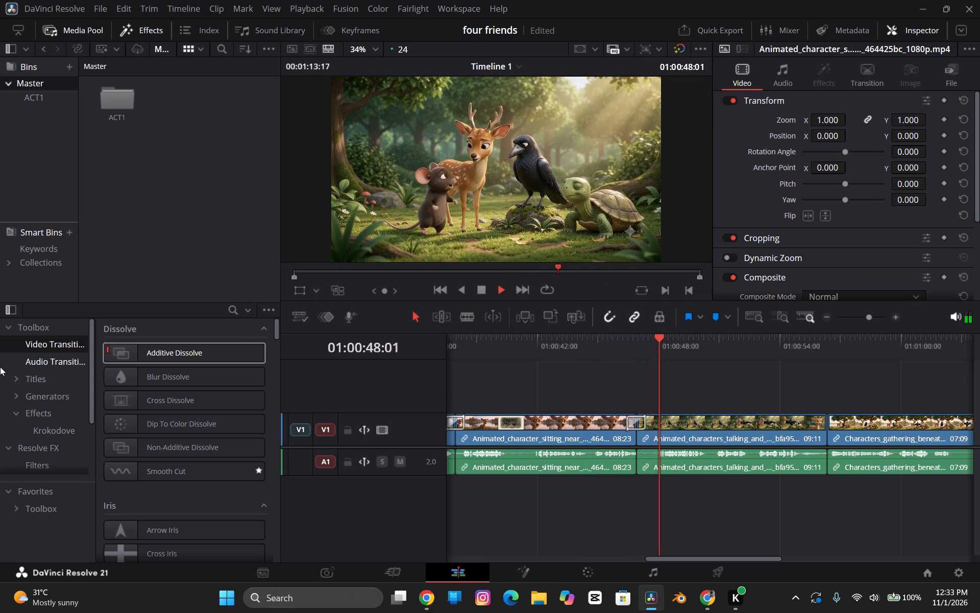
pyautogui.press('space')
# Put a Smooth Cut in place of the Additive Dissolve at that edit point and play it back.
pyautogui.moveTo(163, 474); pyautogui.dragTo(650, 423)
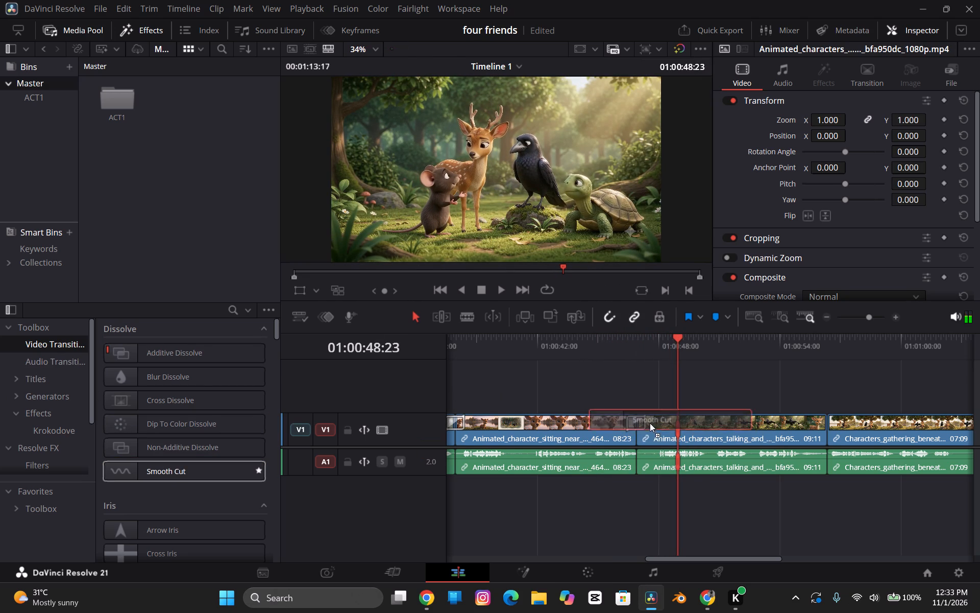
pyautogui.moveTo(650, 423); pyautogui.dragTo(633, 425)
pyautogui.click(618, 358)
pyautogui.press('space')
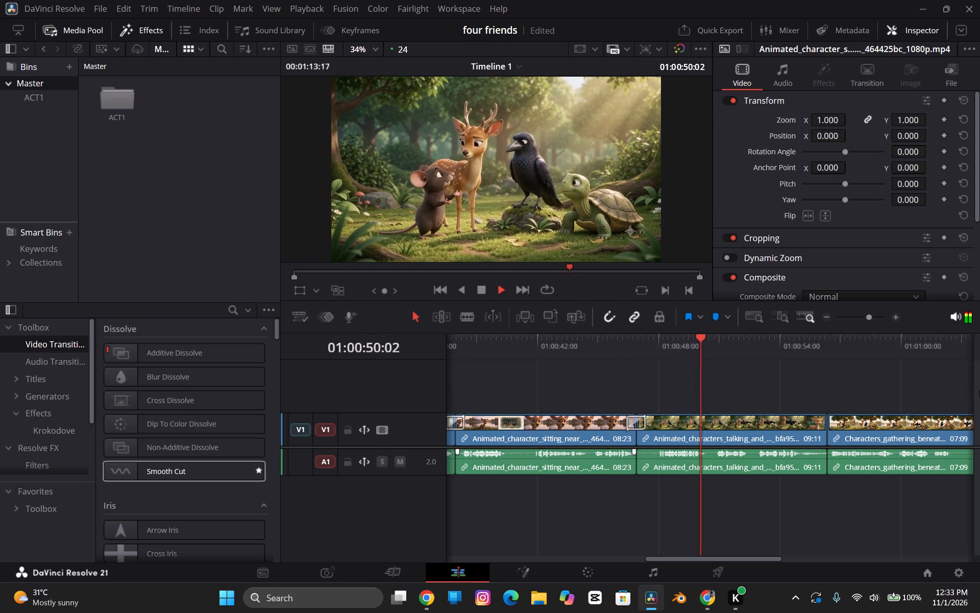
# Play back the plain cut between the talking characters clip and the clip of characters gathering beneath the tree.
pyautogui.click(817, 346)
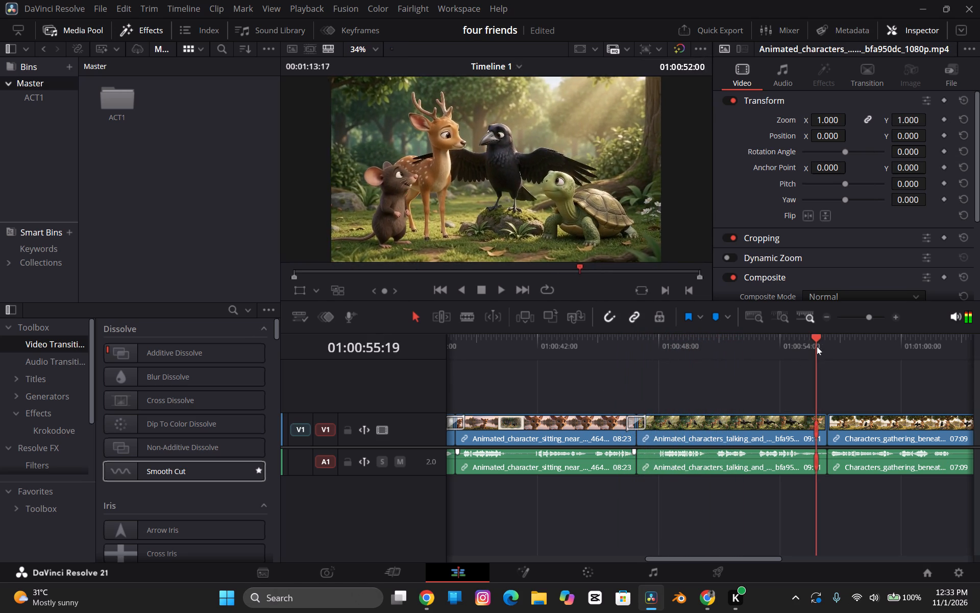
pyautogui.click(809, 344)
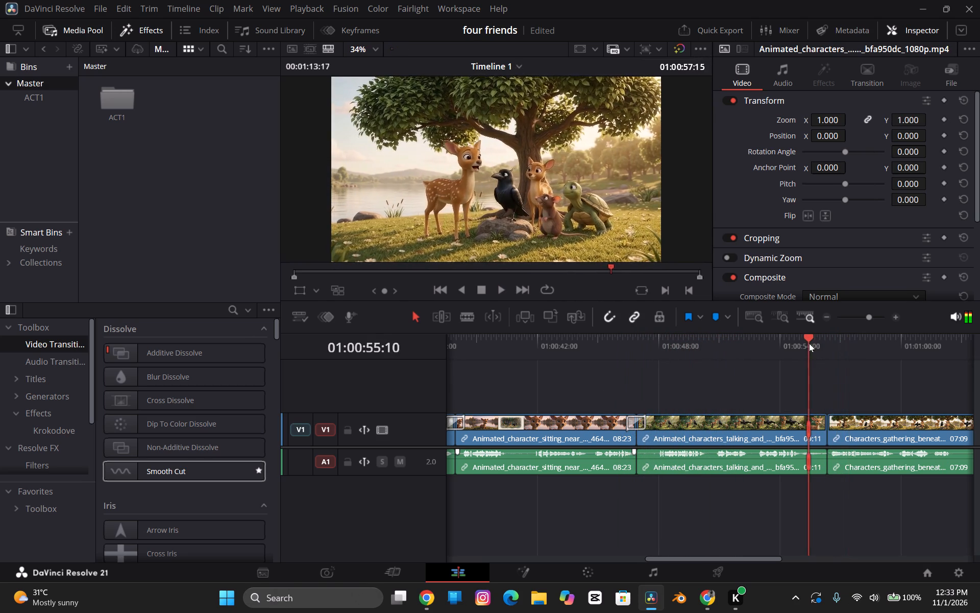
pyautogui.press('space')
pyautogui.press('space')
pyautogui.press('space')
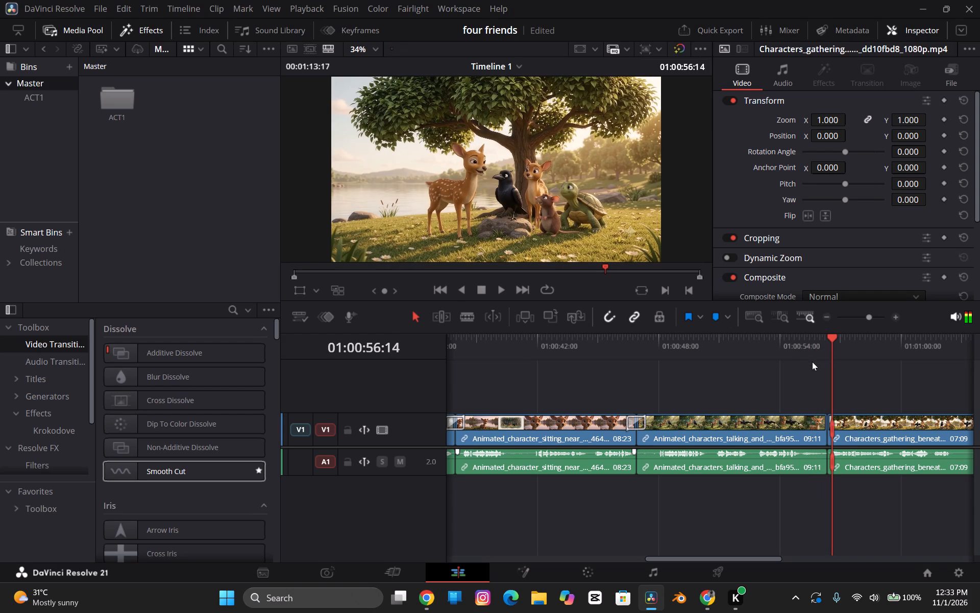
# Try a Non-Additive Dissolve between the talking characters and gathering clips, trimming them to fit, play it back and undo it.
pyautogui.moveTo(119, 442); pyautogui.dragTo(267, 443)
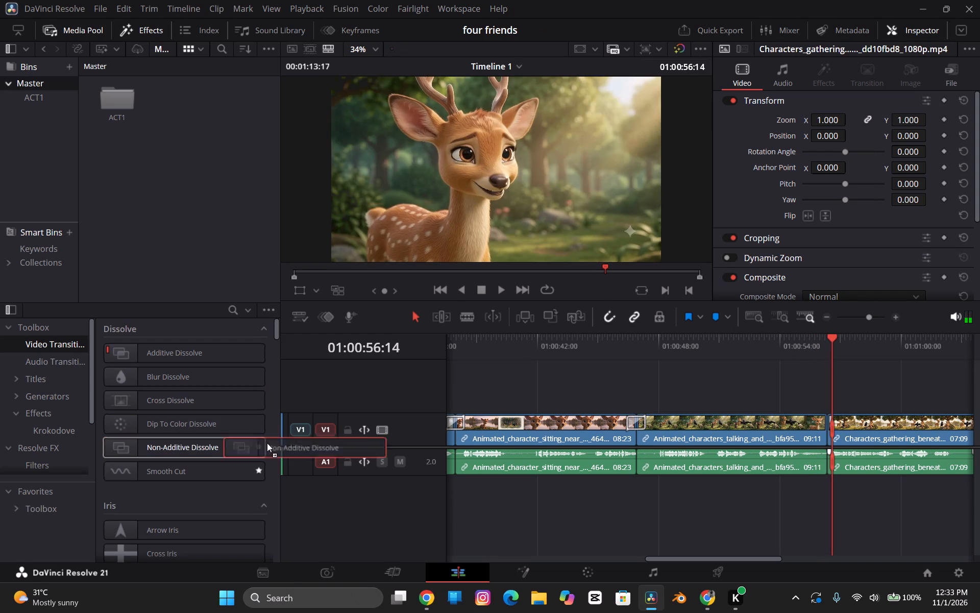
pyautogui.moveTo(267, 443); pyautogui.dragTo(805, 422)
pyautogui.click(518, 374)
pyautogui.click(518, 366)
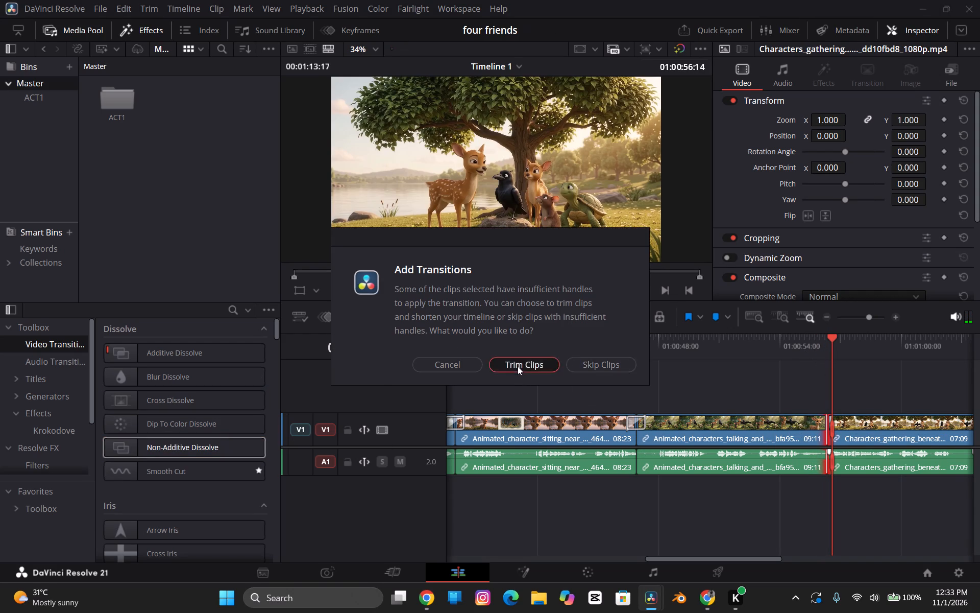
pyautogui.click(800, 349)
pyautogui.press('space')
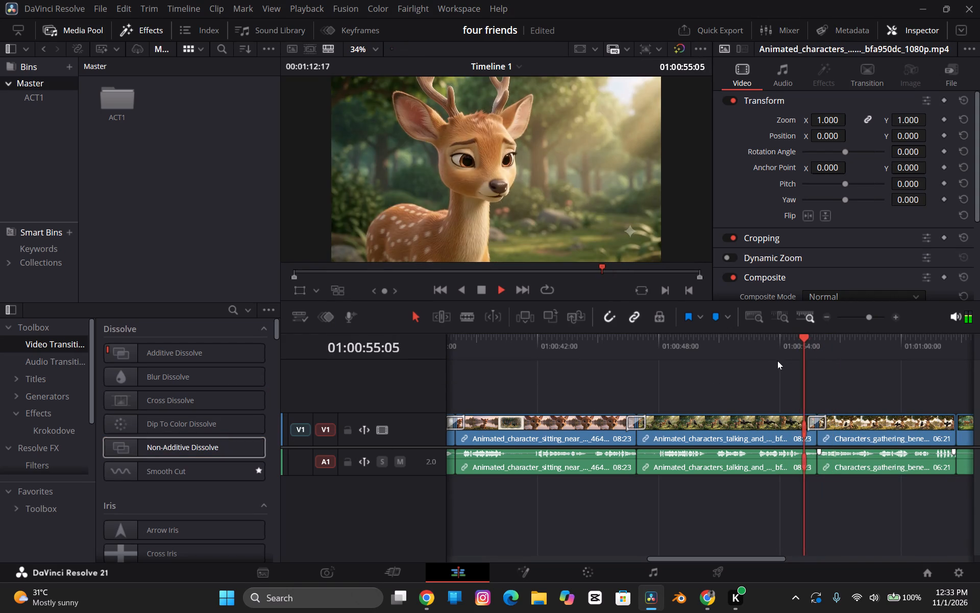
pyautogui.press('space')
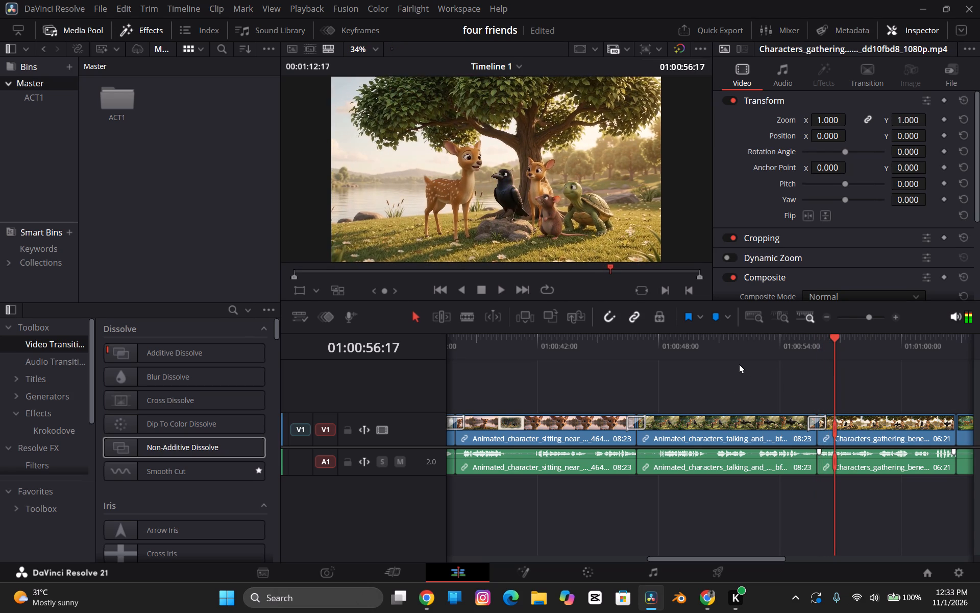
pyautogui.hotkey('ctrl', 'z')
# Replay the end of the talking characters clip, checking the lead-up to the plain cut into the gathering clip.
pyautogui.click(785, 346)
pyautogui.press('space')
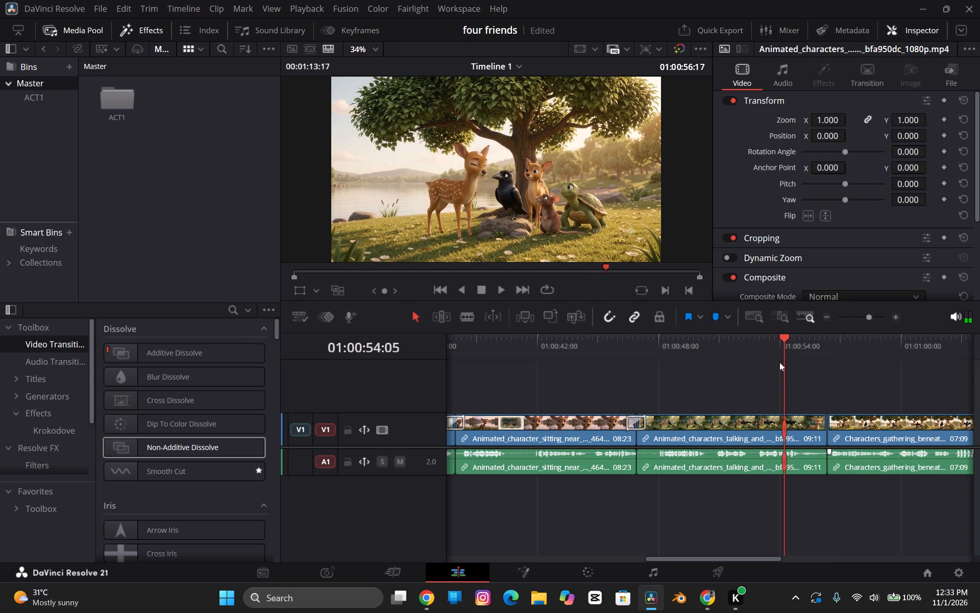
pyautogui.press('space')
pyautogui.press('space')
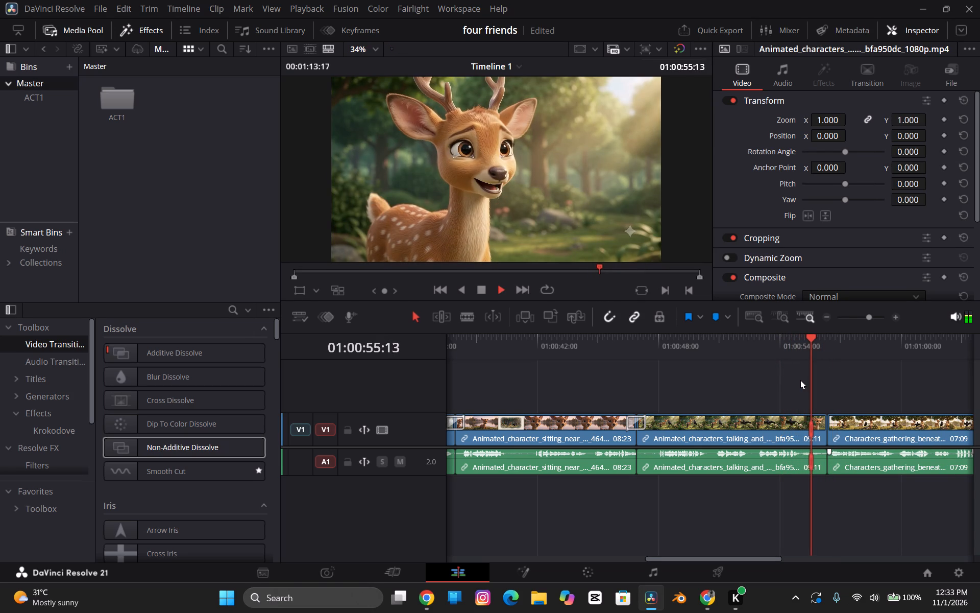
pyautogui.press('space')
pyautogui.click(785, 350)
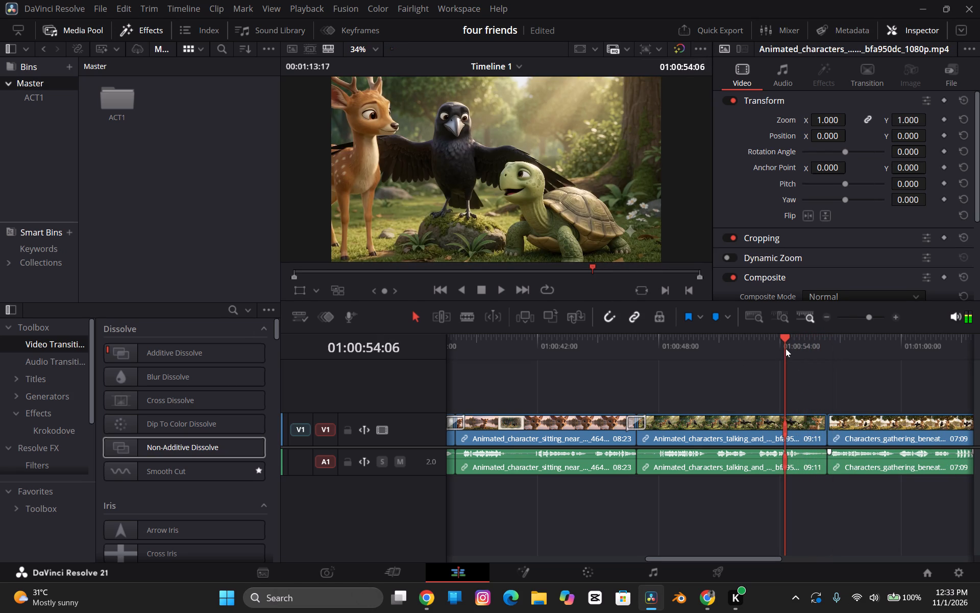
pyautogui.press('space')
pyautogui.click(771, 357)
pyautogui.press('space')
pyautogui.press('space')
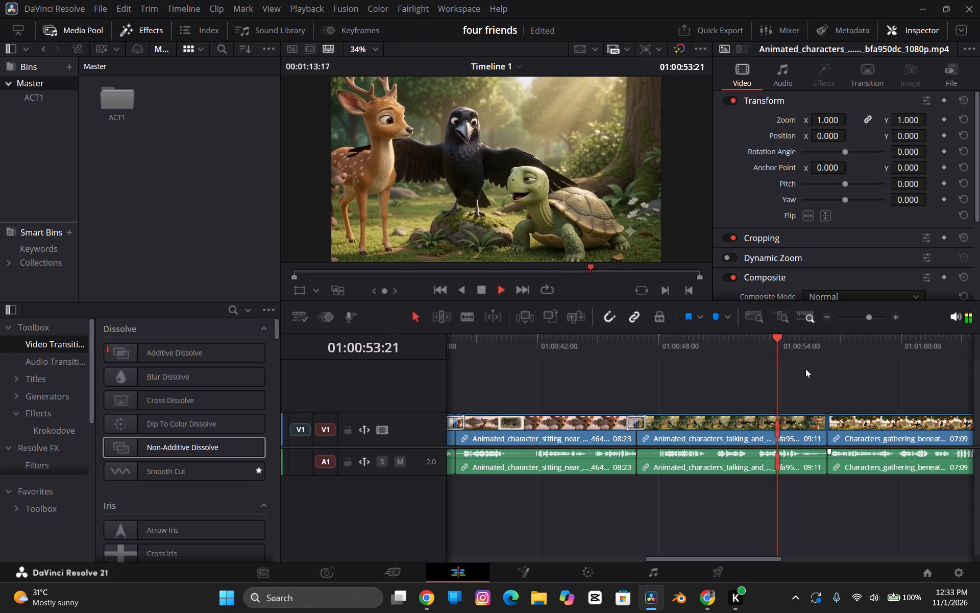
# Play on through the gathering clip and across its cut into the four friends clip.
pyautogui.moveTo(759, 556); pyautogui.dragTo(771, 550)
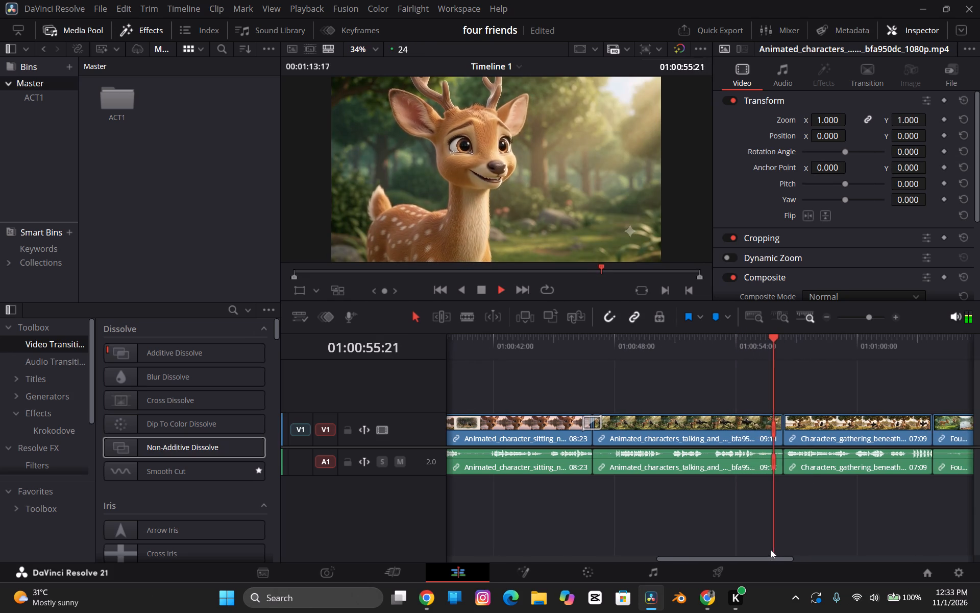
pyautogui.moveTo(771, 550); pyautogui.dragTo(800, 544)
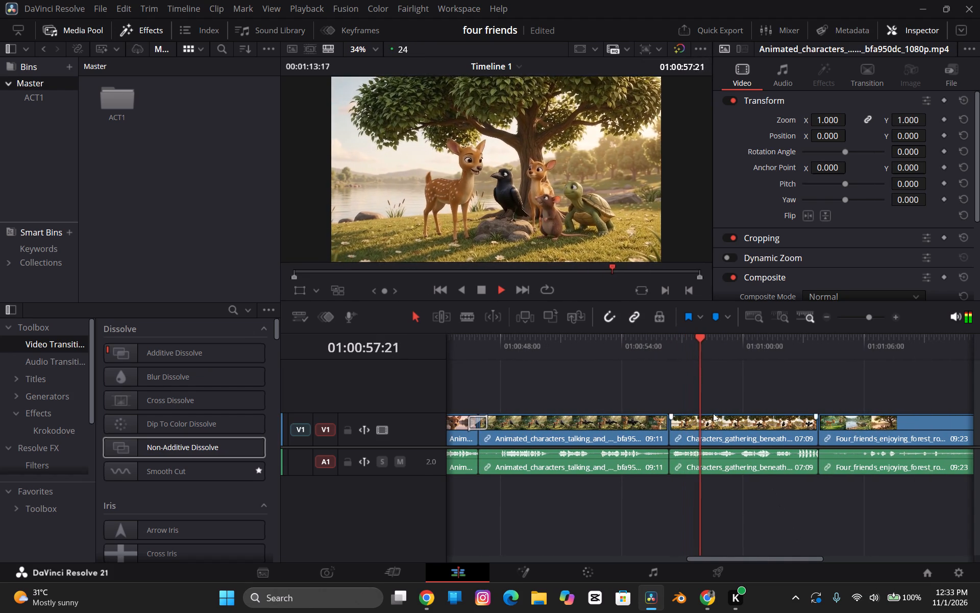
pyautogui.moveTo(757, 556); pyautogui.dragTo(772, 552)
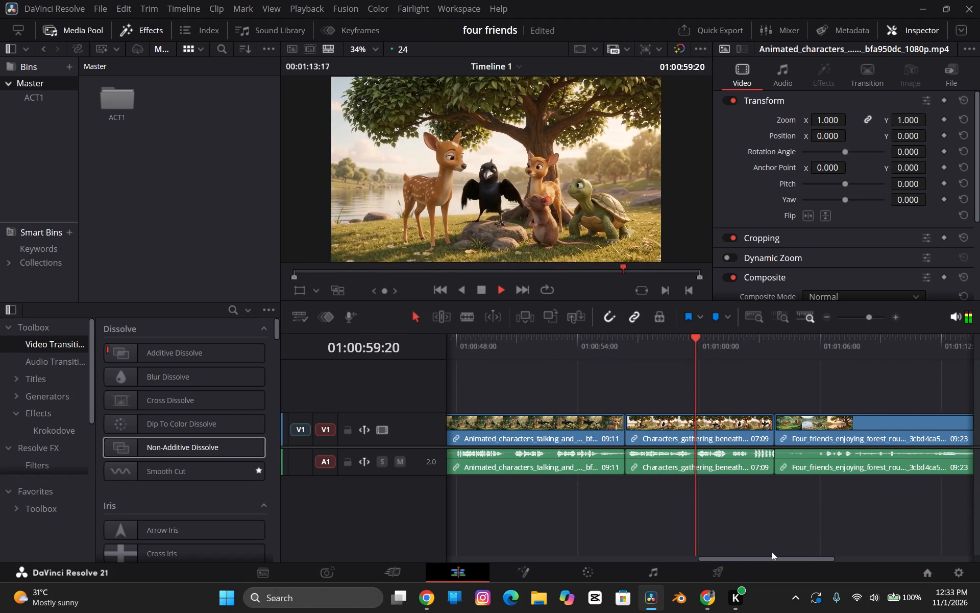
pyautogui.moveTo(772, 552); pyautogui.dragTo(779, 541)
pyautogui.click(718, 343)
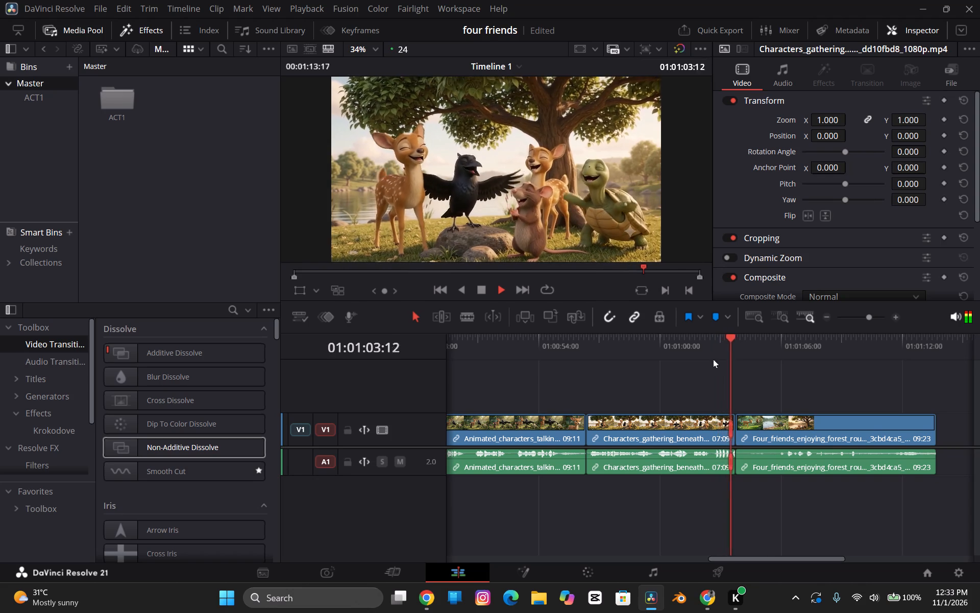
pyautogui.press('space')
pyautogui.click(737, 424)
pyautogui.press('space')
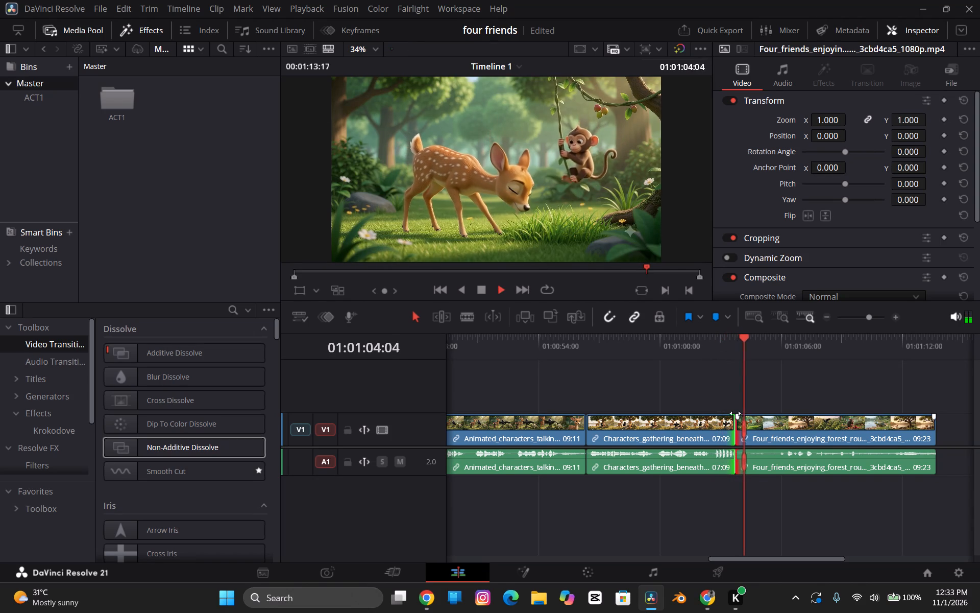
pyautogui.click(720, 343)
pyautogui.press('space')
# Add a Dip To Color Dissolve between the gathering clip and the four friends clip, trimming to fit, and play it back.
pyautogui.click(736, 430)
pyautogui.click(736, 433)
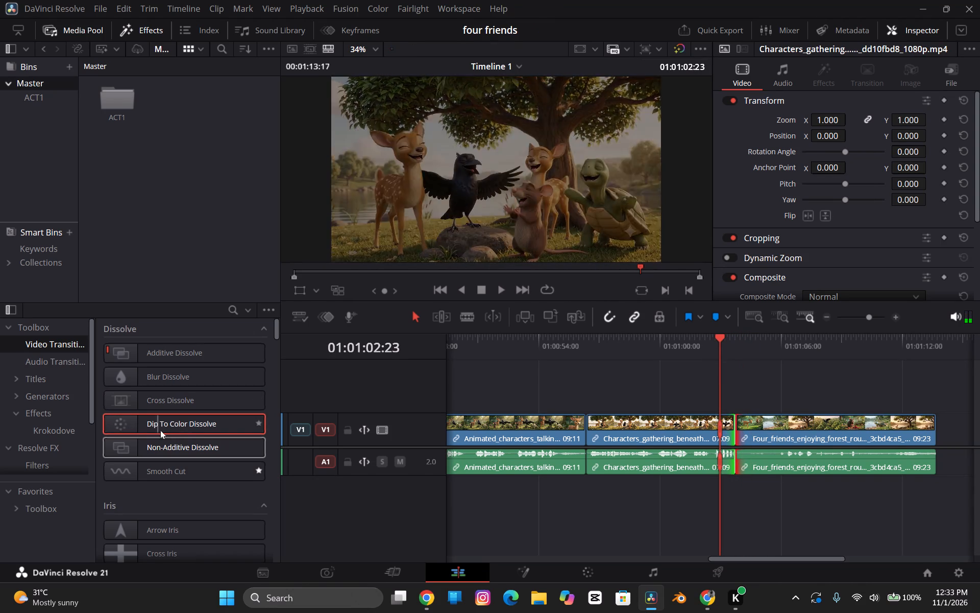
pyautogui.moveTo(152, 424); pyautogui.dragTo(728, 428)
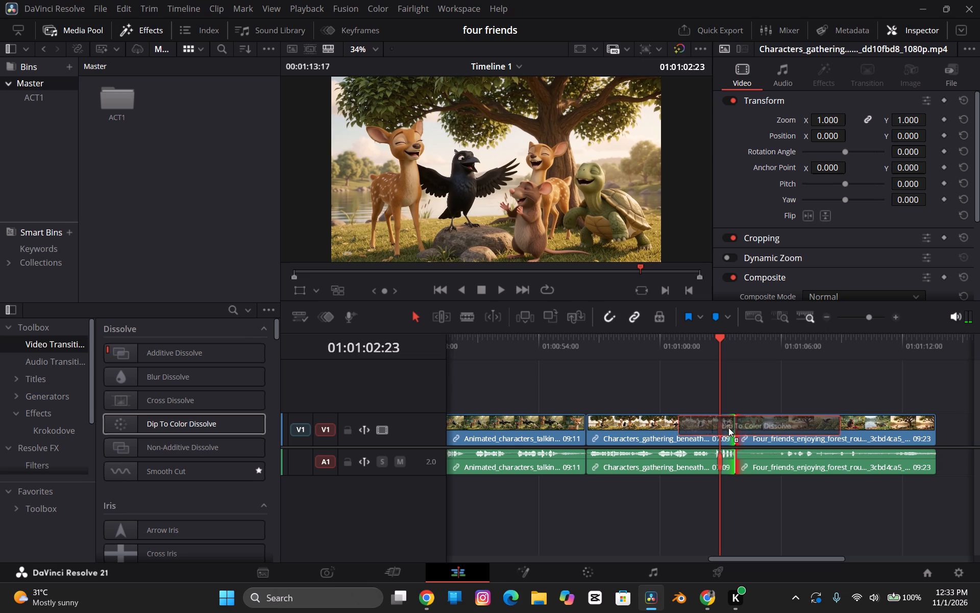
pyautogui.moveTo(728, 428); pyautogui.dragTo(733, 422)
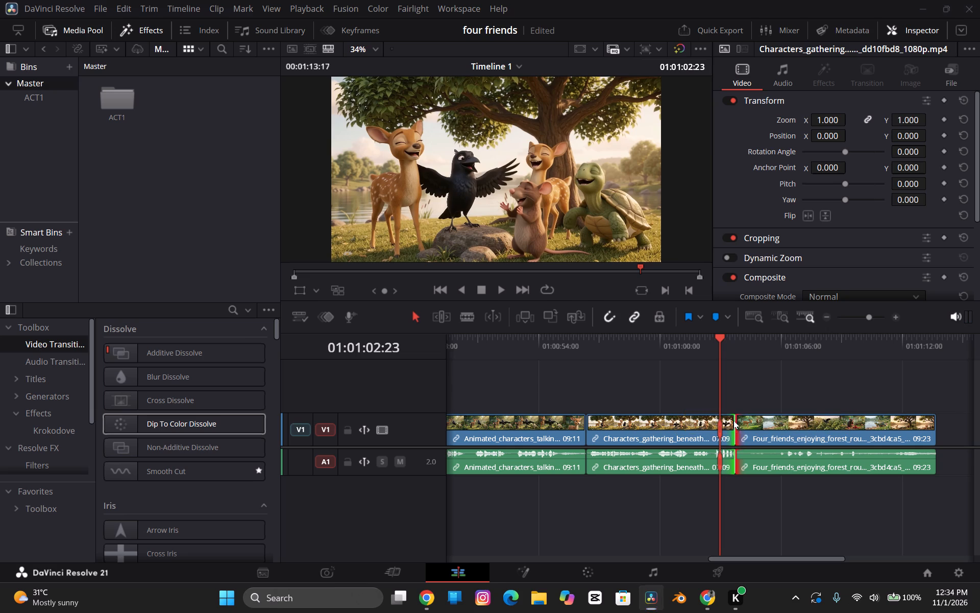
pyautogui.click(537, 371)
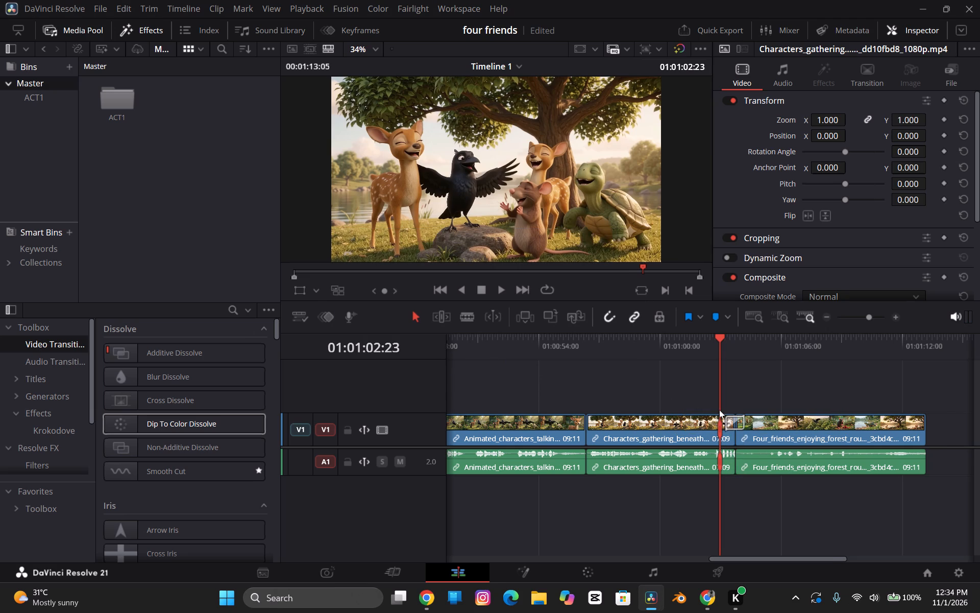
pyautogui.press('space')
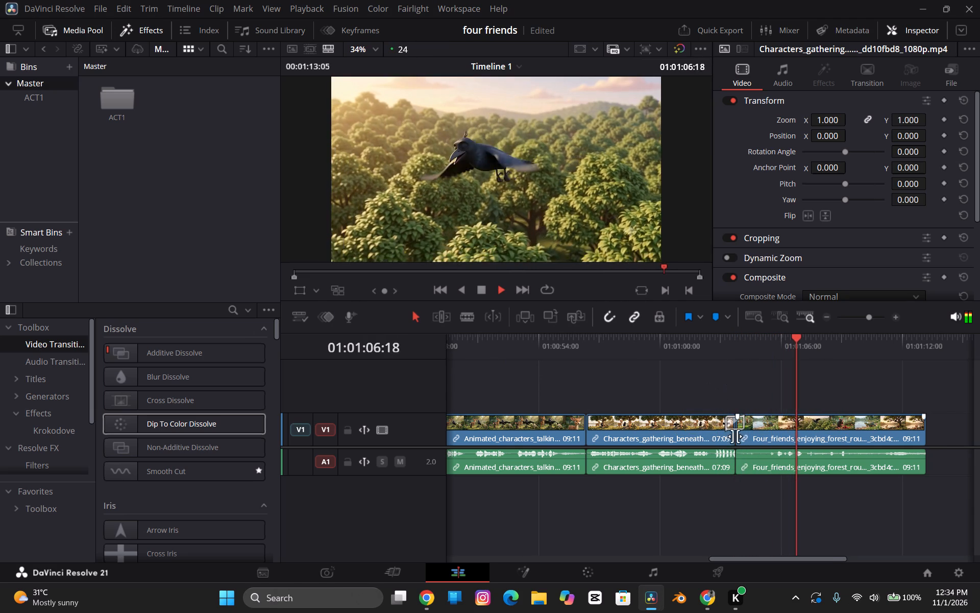
pyautogui.press('space')
# Select the clip of characters gathering beneath the tree and lock video track V1.
pyautogui.click(699, 462)
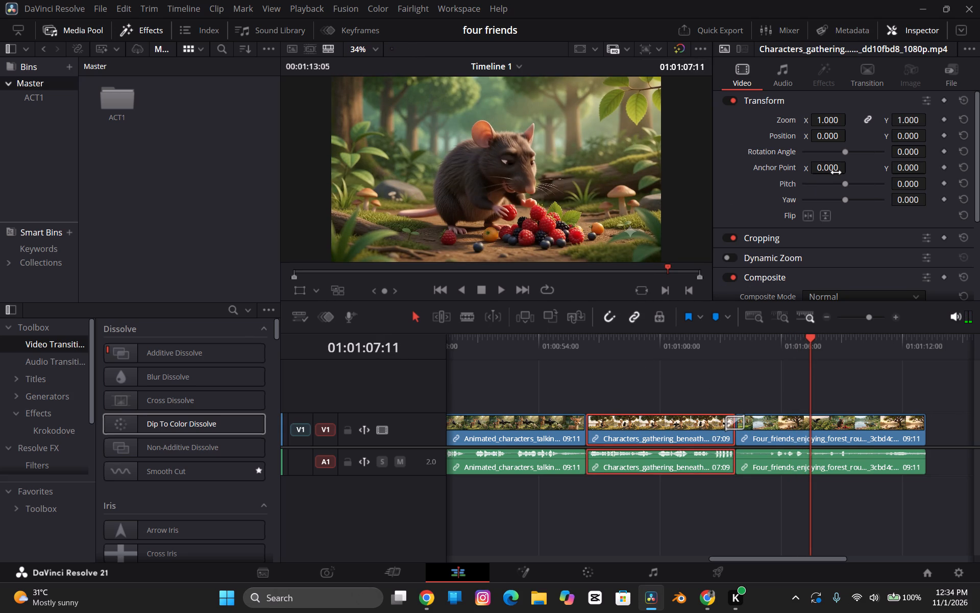
pyautogui.scroll(-2, 802, 276)
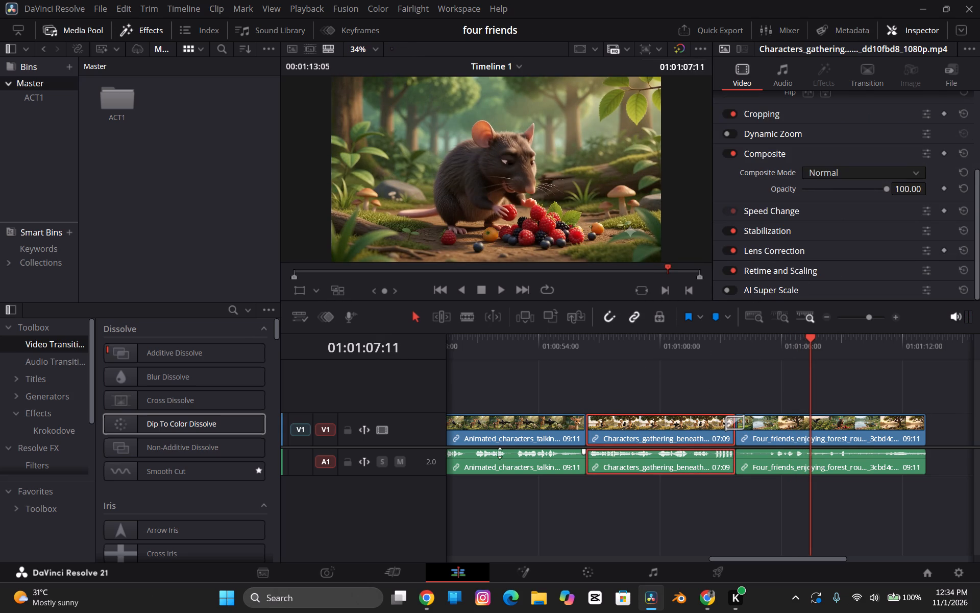
pyautogui.click(340, 430)
pyautogui.click(348, 430)
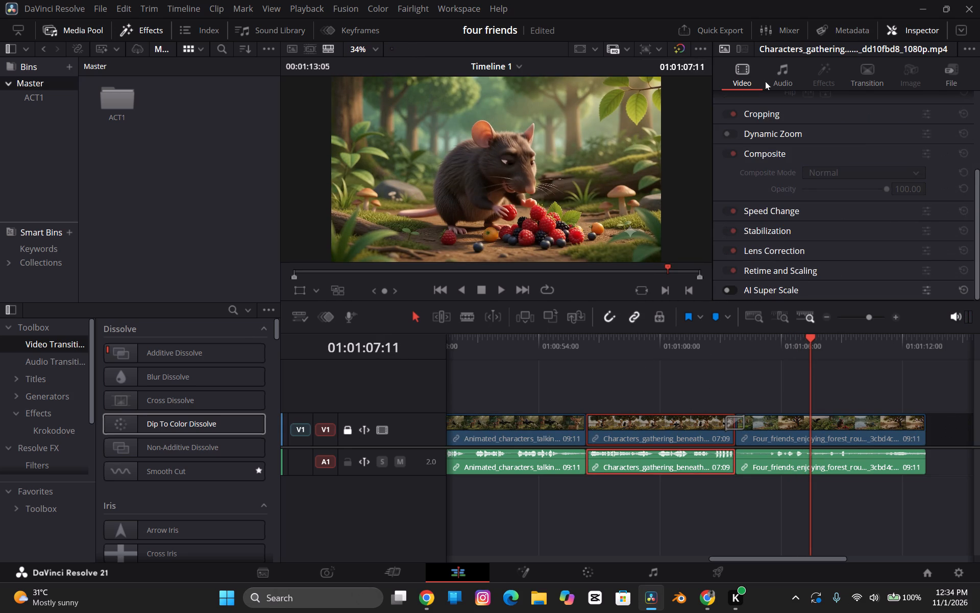
# Examine the gathering clip's audio settings, from volume, pan and pitch down to the equalizer bands.
pyautogui.click(774, 78)
pyautogui.scroll(-1, 831, 243)
pyautogui.scroll(2, 812, 221)
pyautogui.scroll(-2, 812, 223)
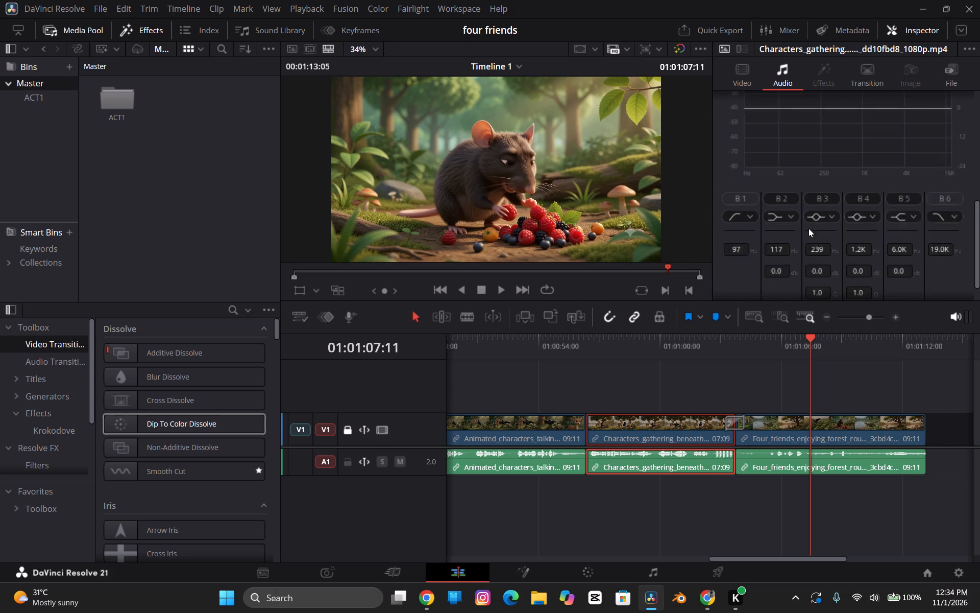
pyautogui.scroll(-2, 808, 228)
pyautogui.scroll(1, 801, 233)
pyautogui.scroll(-1, 801, 234)
pyautogui.scroll(5, 801, 234)
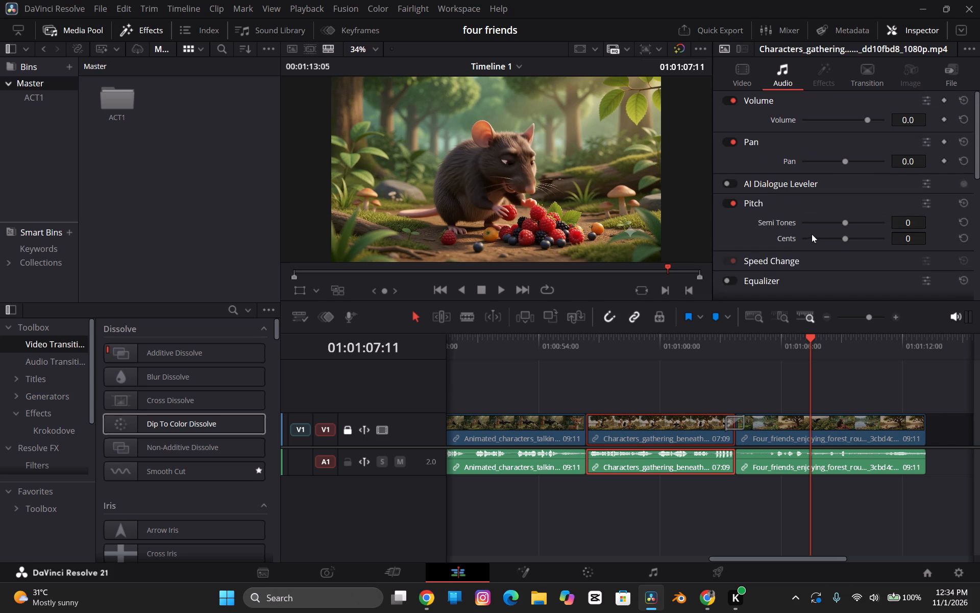
pyautogui.scroll(1, 806, 218)
pyautogui.scroll(1, 801, 177)
pyautogui.scroll(1, 762, 130)
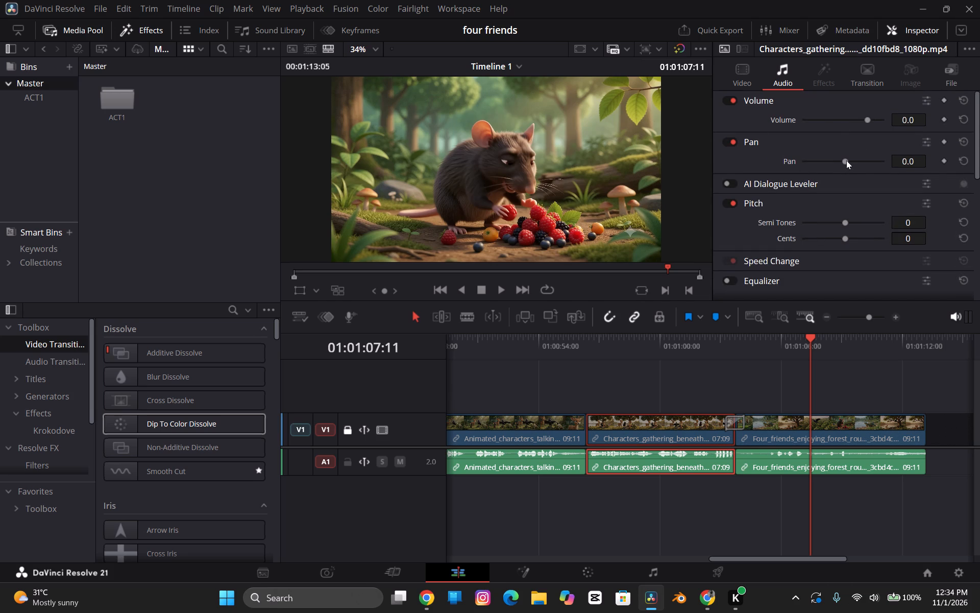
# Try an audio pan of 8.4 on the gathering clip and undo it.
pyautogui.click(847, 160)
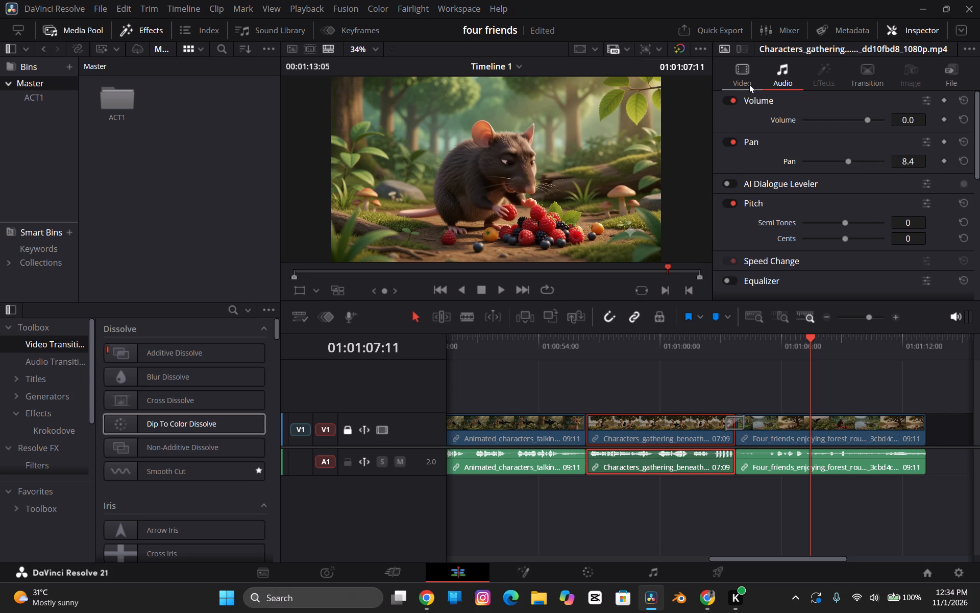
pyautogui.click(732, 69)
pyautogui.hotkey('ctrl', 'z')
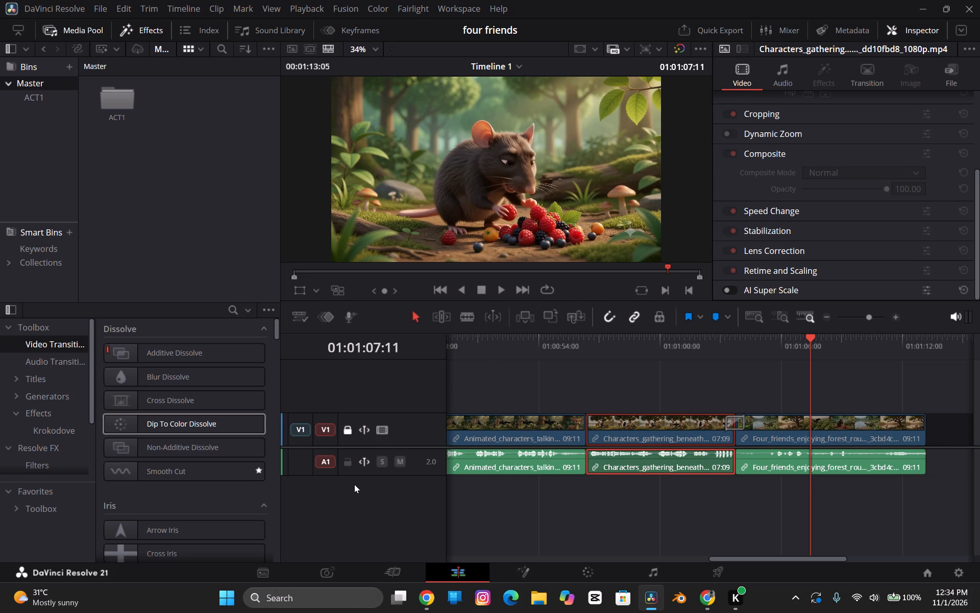
# Unlock video track V1.
pyautogui.click(351, 434)
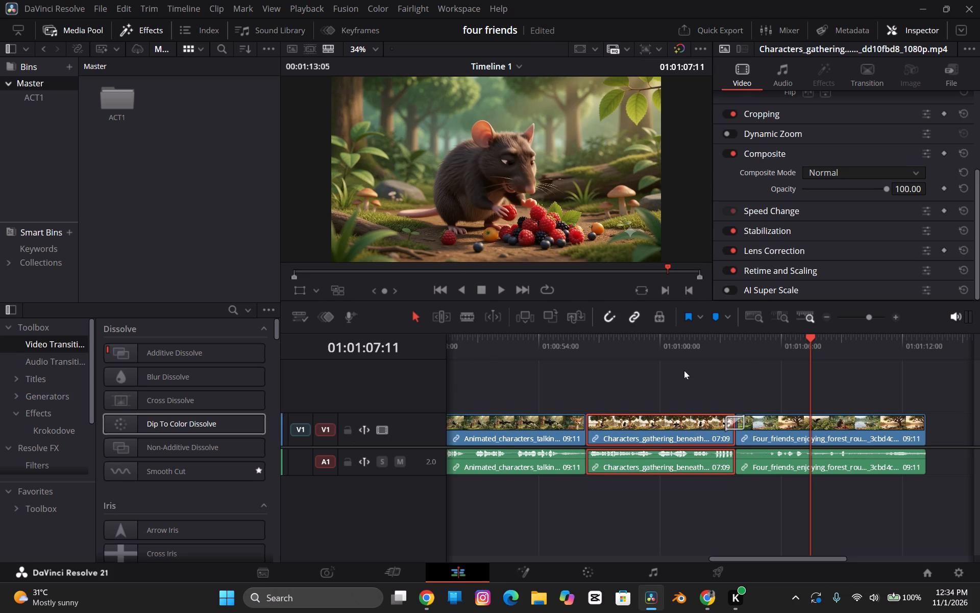
# Play the four friends clip through to the end of the timeline, replaying its final scenes with pauses.
pyautogui.press('space')
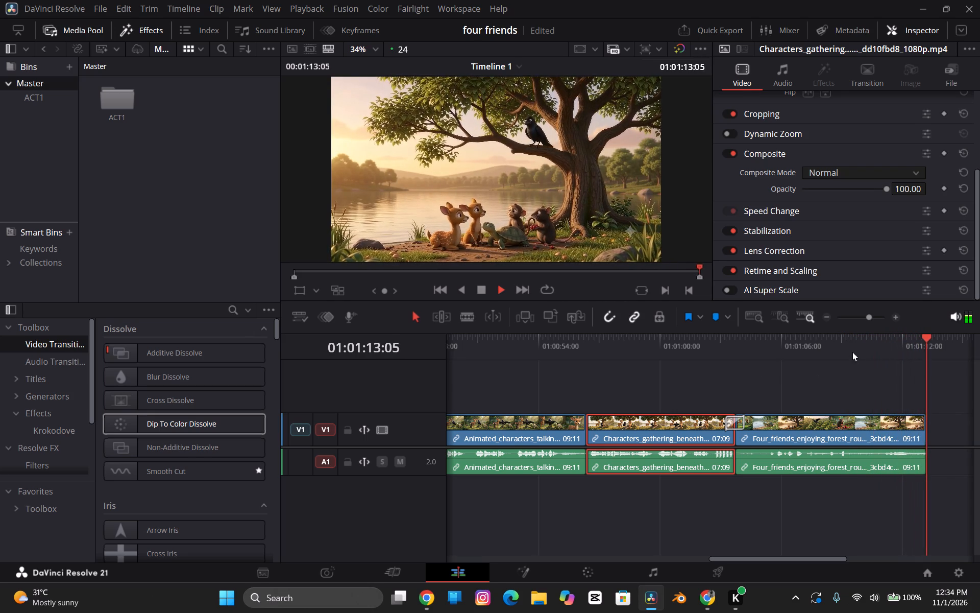
pyautogui.click(839, 336)
pyautogui.press('space')
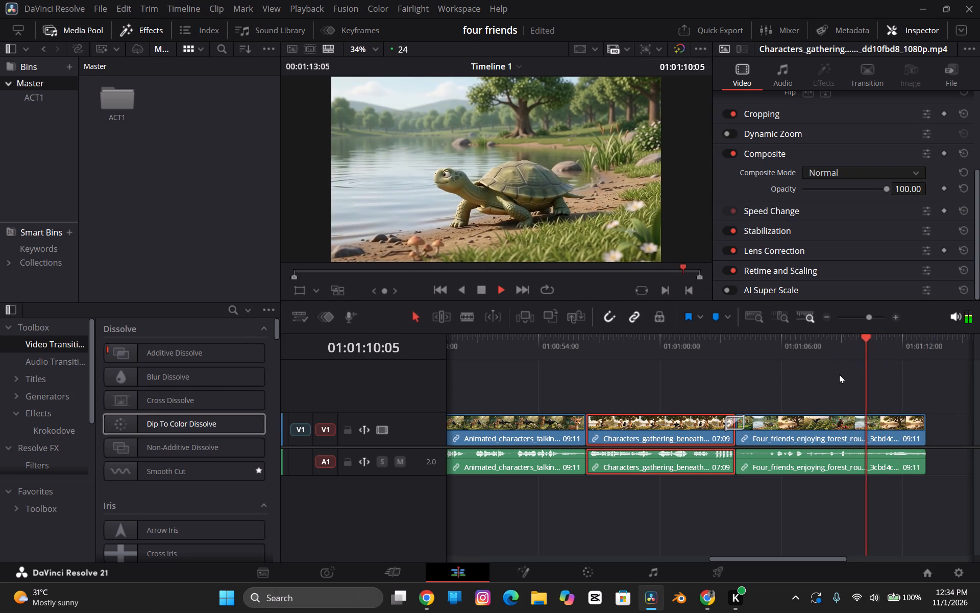
pyautogui.press('space')
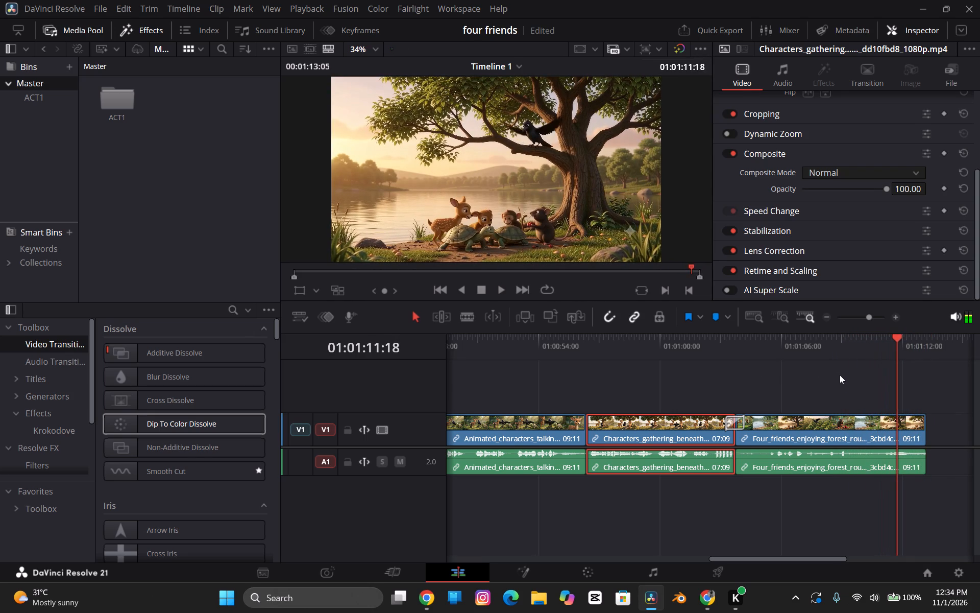
pyautogui.press('space')
pyautogui.press('space')
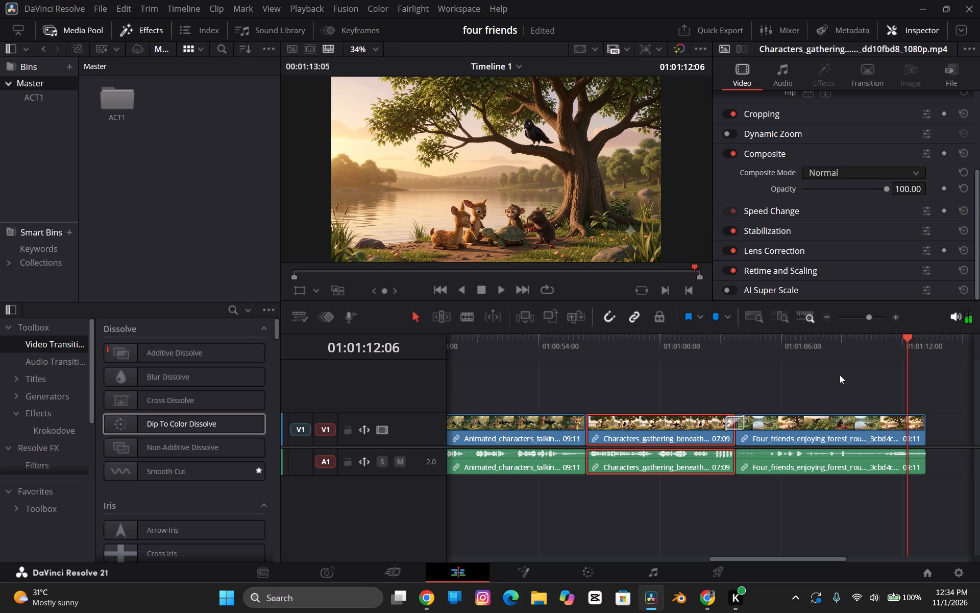
pyautogui.press('space')
pyautogui.press('space')
pyautogui.press('space')
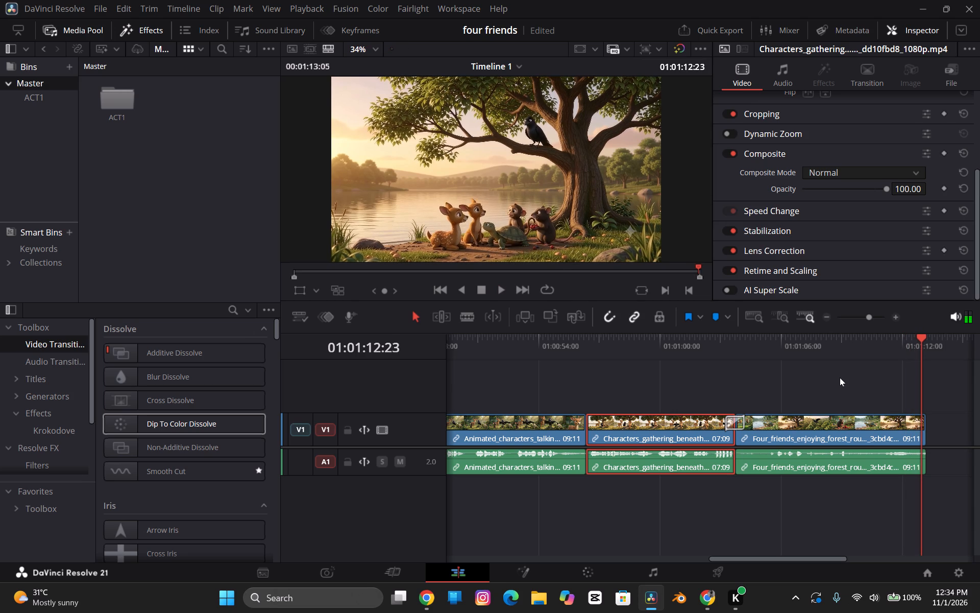
pyautogui.press('space')
pyautogui.press('space')
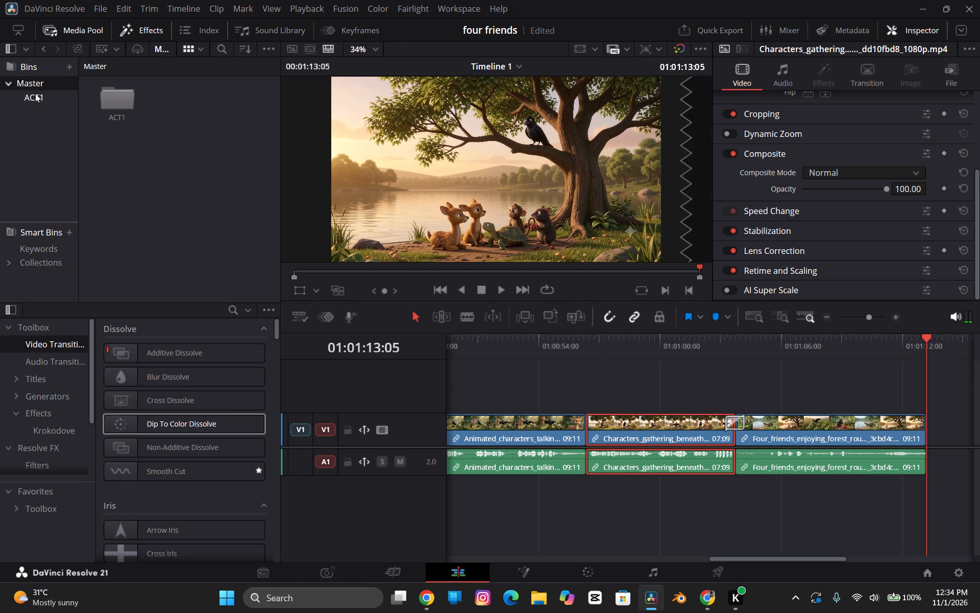
# Create a new bin named ACT 2 under Master and open it.
pyautogui.click(66, 64)
pyautogui.moveTo(50, 115); pyautogui.dragTo(16, 124)
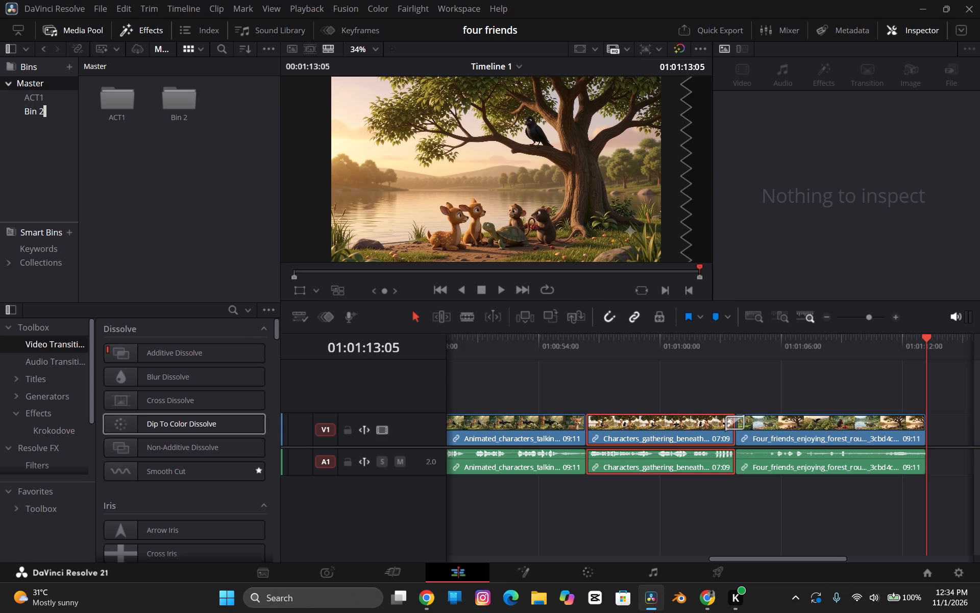
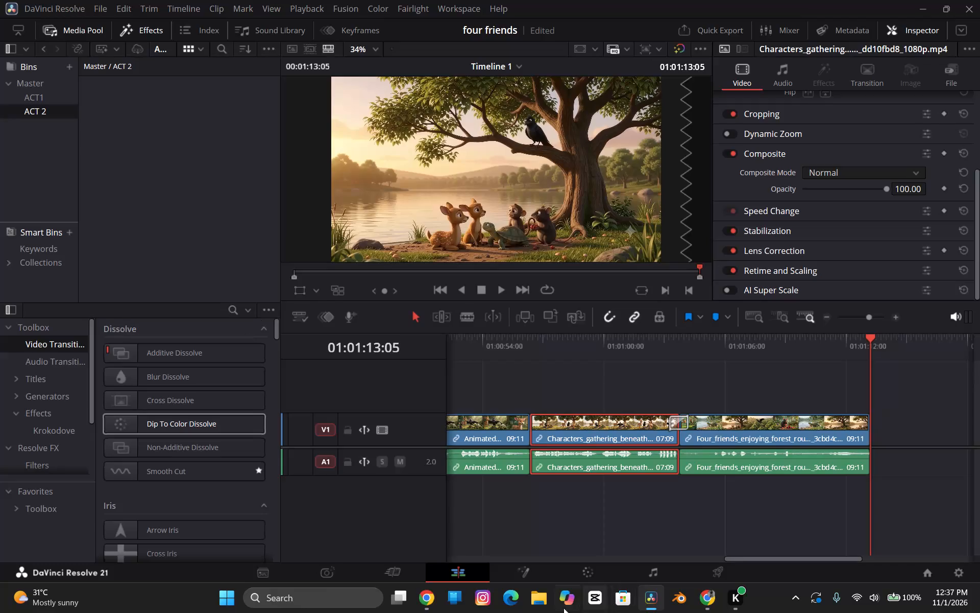
# Import the Friends_waiting_at_lakeside, Crow_flying_over_forest and Characters_searching_near_lakeside clips from the Downloads folder into the ACT 2 bin.
pyautogui.click(552, 606)
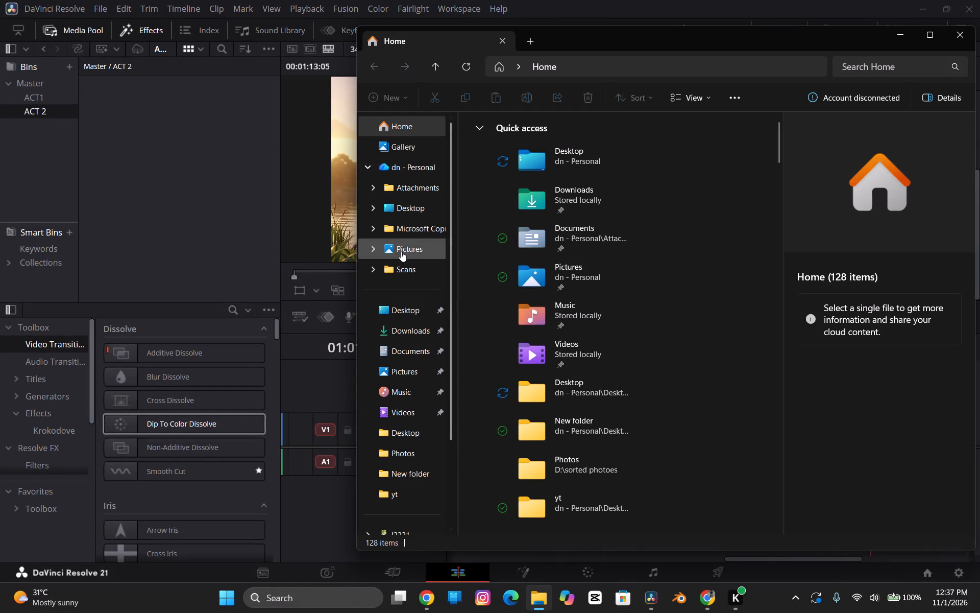
pyautogui.click(414, 325)
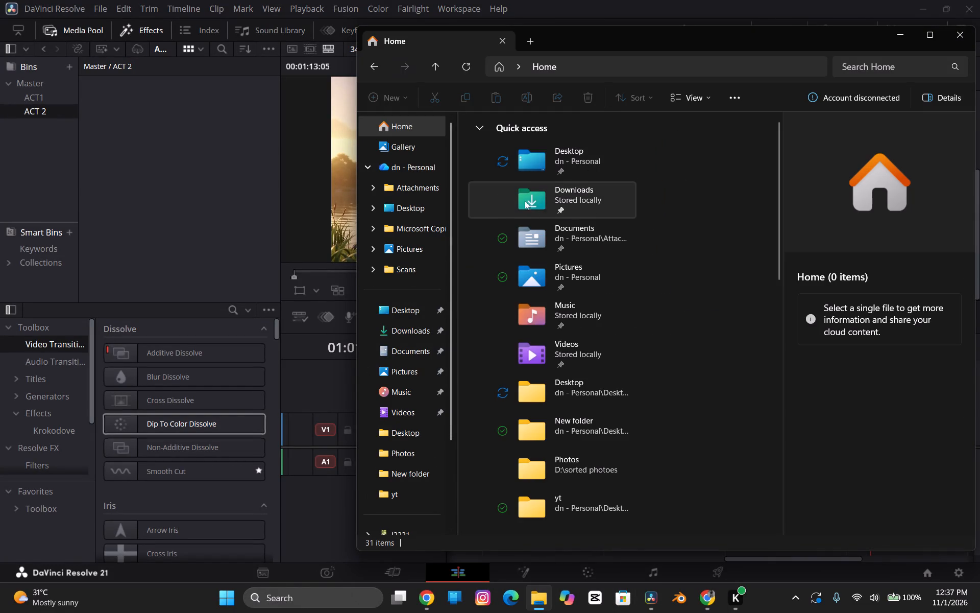
pyautogui.doubleClick(534, 210)
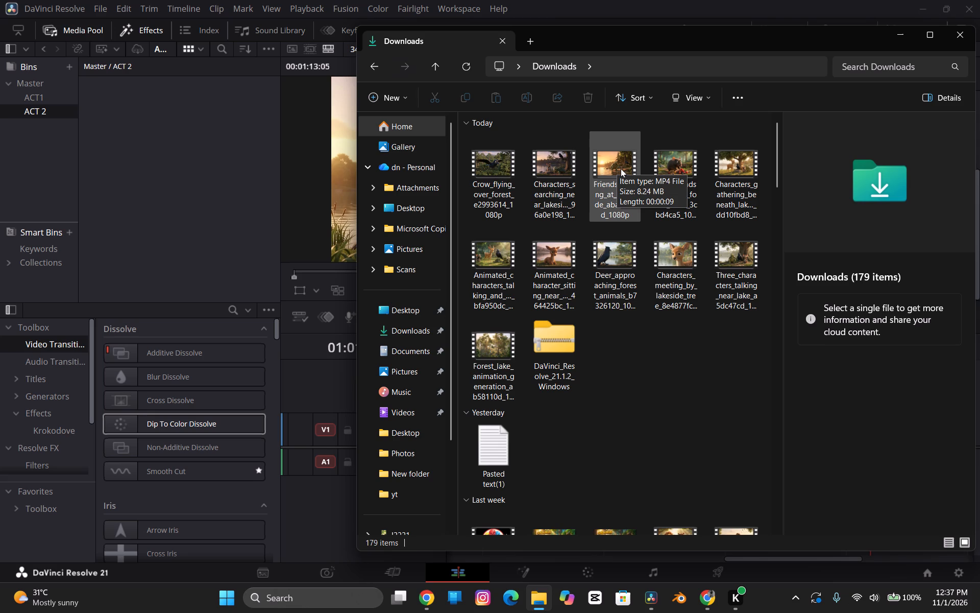
pyautogui.moveTo(622, 169); pyautogui.dragTo(132, 143)
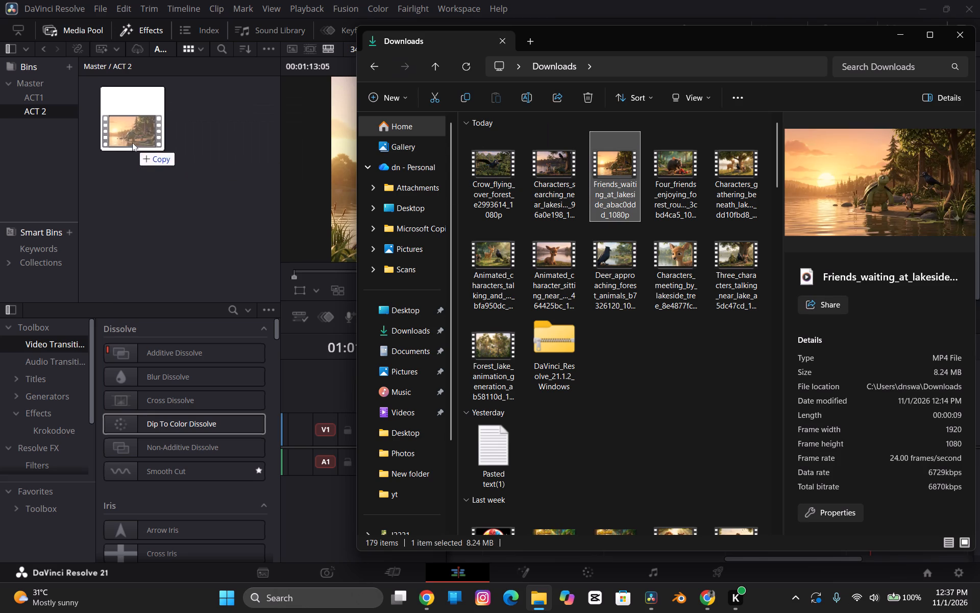
pyautogui.moveTo(132, 143); pyautogui.dragTo(132, 141)
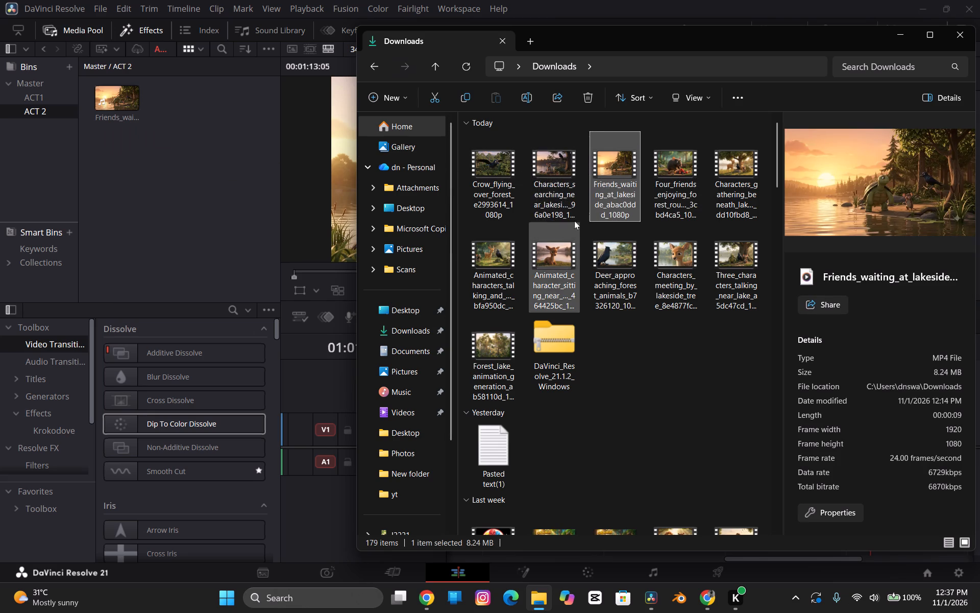
pyautogui.moveTo(544, 149); pyautogui.dragTo(364, 151)
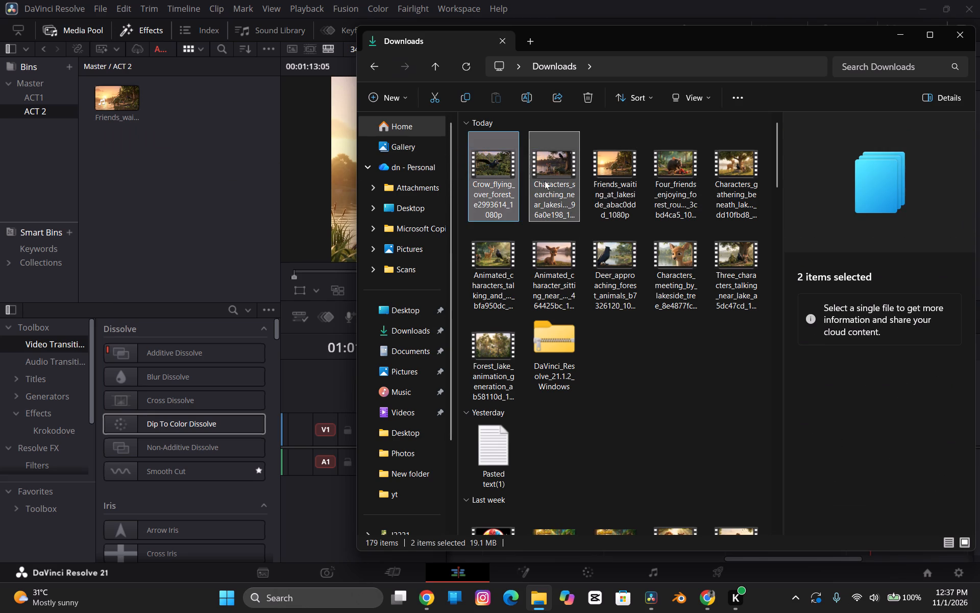
pyautogui.moveTo(550, 180); pyautogui.dragTo(160, 123)
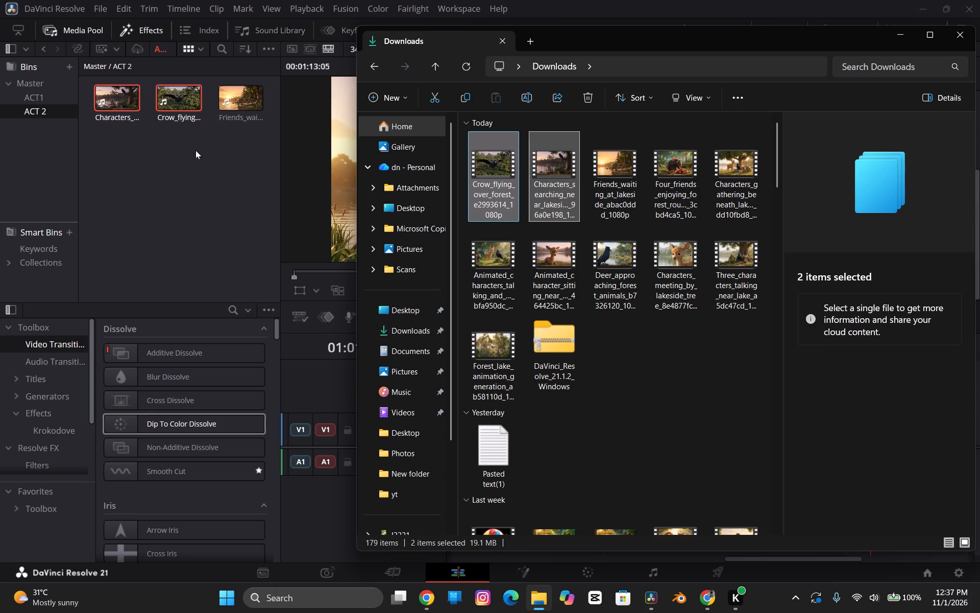
pyautogui.click(201, 178)
pyautogui.scroll(2, 334, 255)
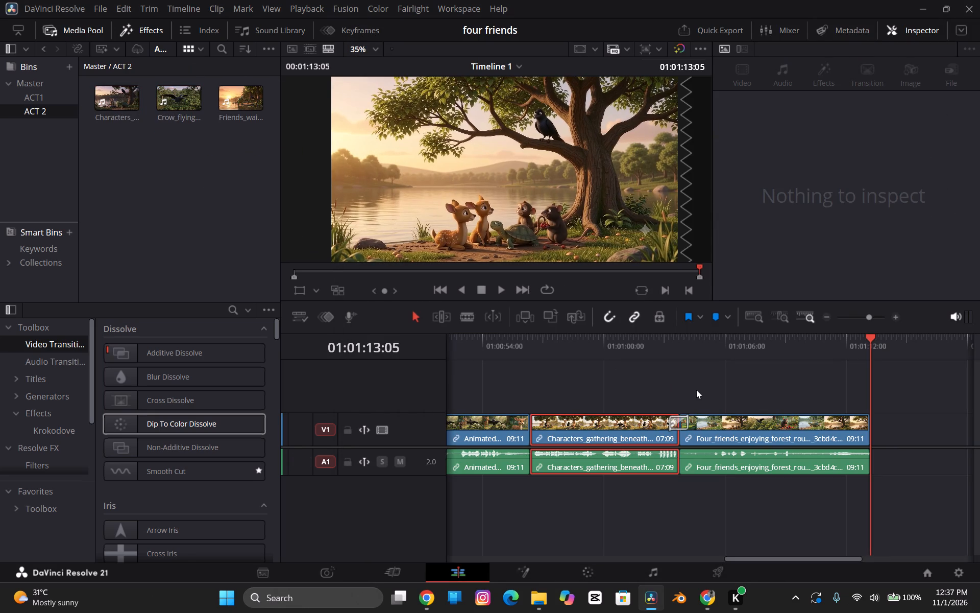
# Append the Characters_searching, Friends_waiting_at_lakeside and Crow_flying_over_forest clips, in that order, to the end of Timeline 1 on V1 and A1.
pyautogui.moveTo(112, 96); pyautogui.dragTo(870, 433)
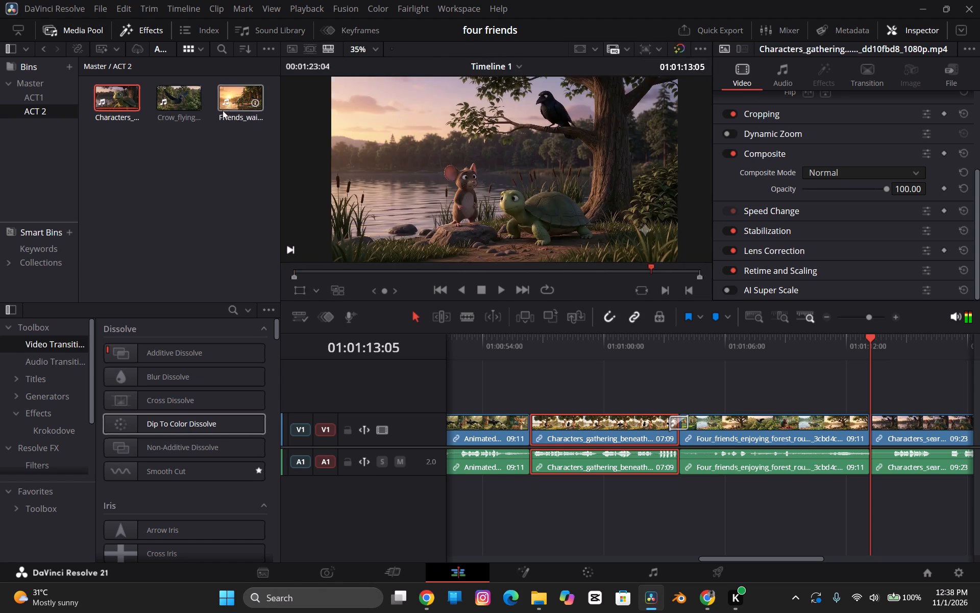
pyautogui.moveTo(227, 101); pyautogui.dragTo(861, 424)
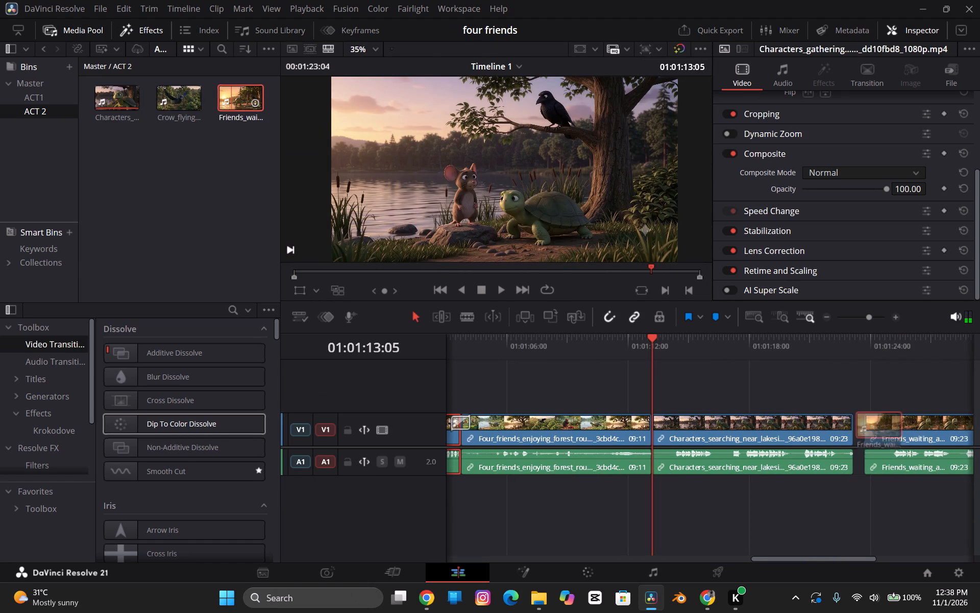
pyautogui.moveTo(861, 424); pyautogui.dragTo(857, 422)
pyautogui.moveTo(787, 557); pyautogui.dragTo(860, 562)
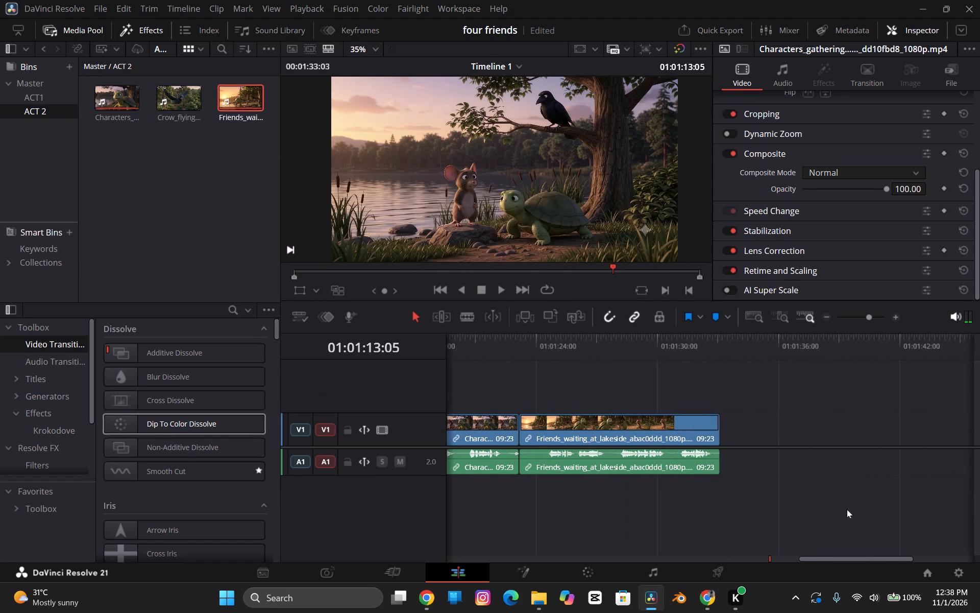
pyautogui.moveTo(182, 94); pyautogui.dragTo(739, 454)
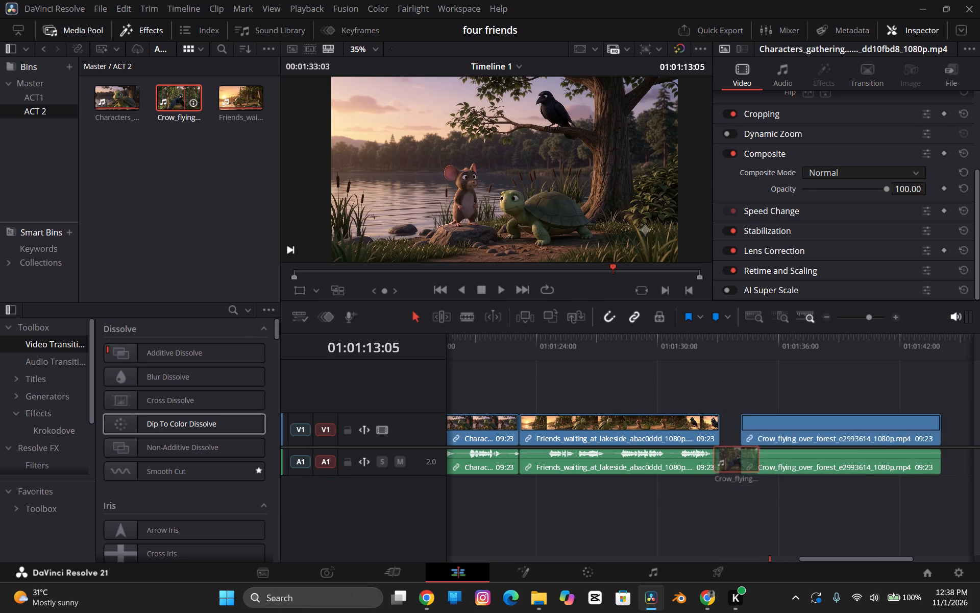
pyautogui.moveTo(739, 454); pyautogui.dragTo(723, 437)
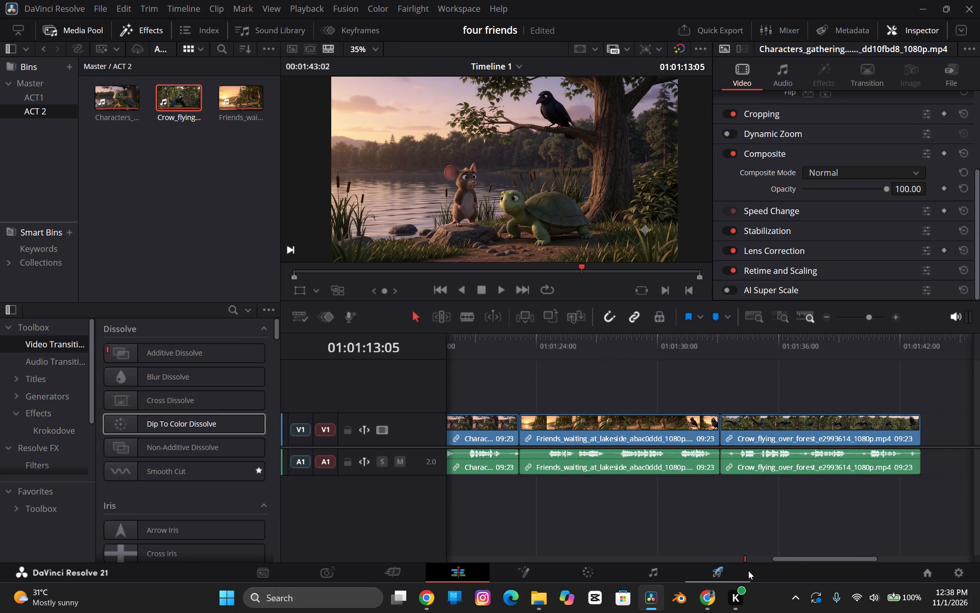
# Play the cut between the Four_friends_enjoying_forest and Characters_searching clips to check how the first act leads into ACT 2.
pyautogui.moveTo(779, 561); pyautogui.dragTo(691, 524)
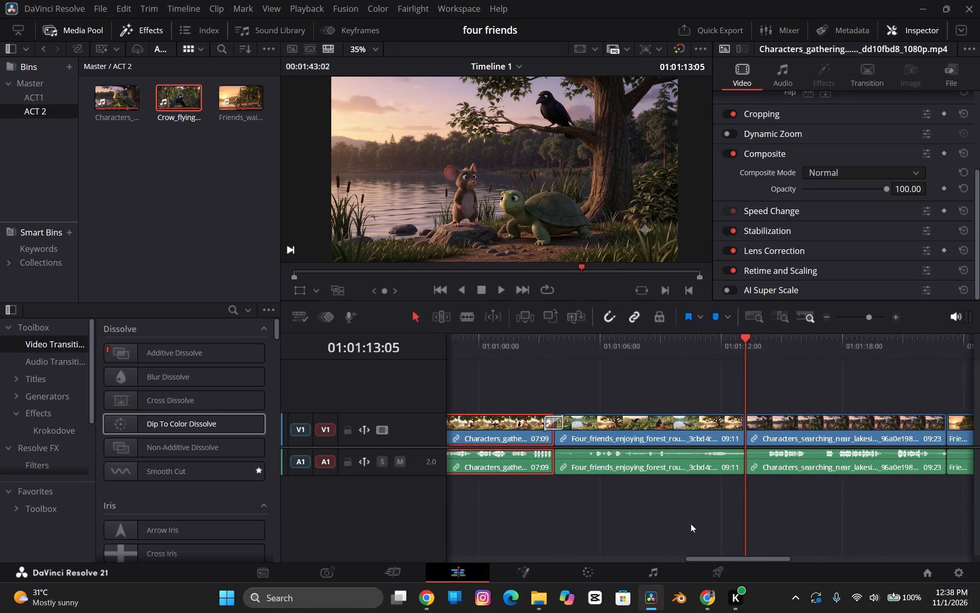
pyautogui.moveTo(691, 524); pyautogui.dragTo(691, 514)
pyautogui.click(706, 347)
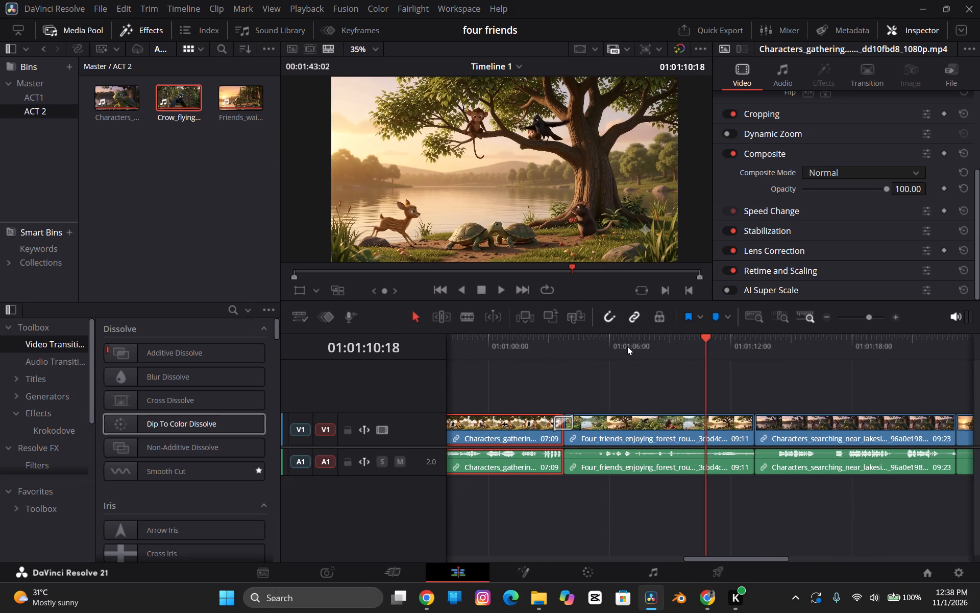
pyautogui.press('space')
pyautogui.press('space')
pyautogui.press('space')
pyautogui.press('space')
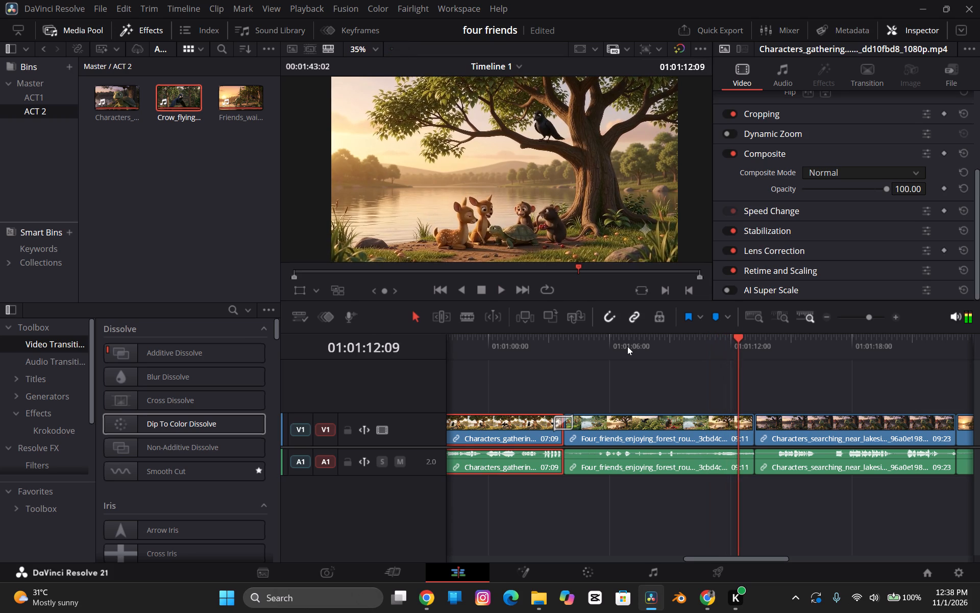
pyautogui.press('space')
pyautogui.press('space')
pyautogui.press('space')
pyautogui.press('space')
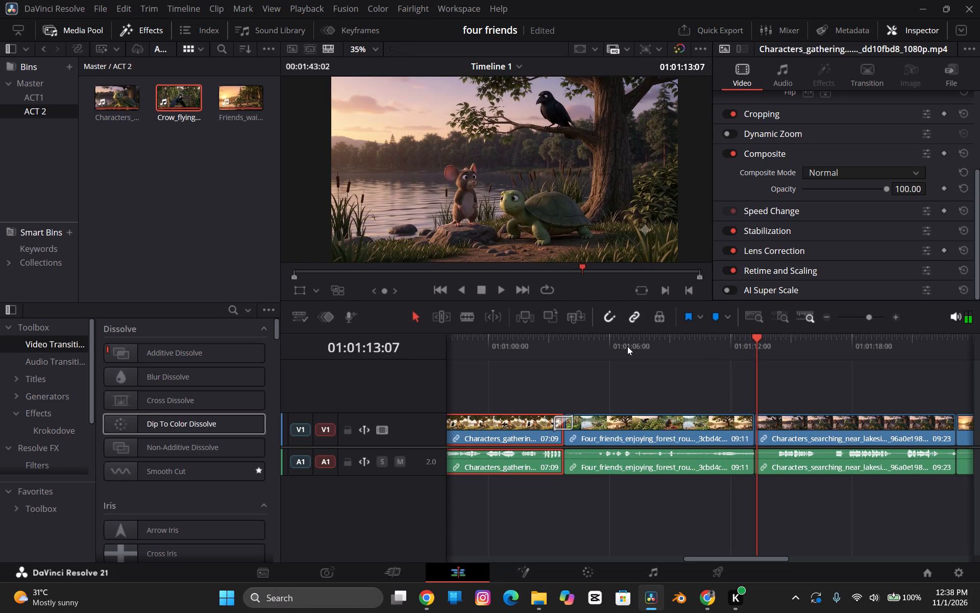
pyautogui.press('space')
pyautogui.press('space')
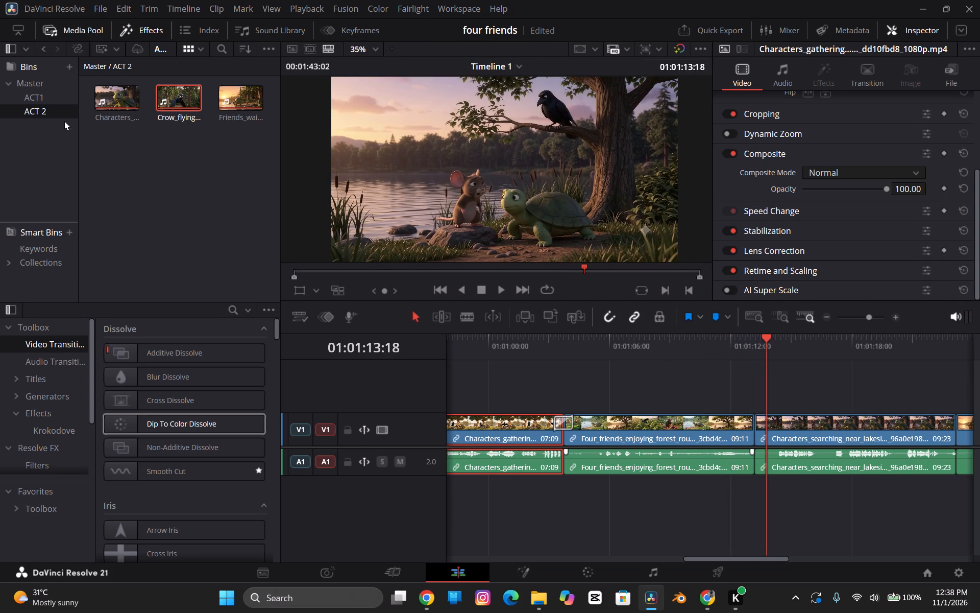
# Place the Forest_lake_animation_generation clip from the ACT1 bin over the Characters_searching clip, directly after the Four_friends_enjoying_forest clip.
pyautogui.click(39, 96)
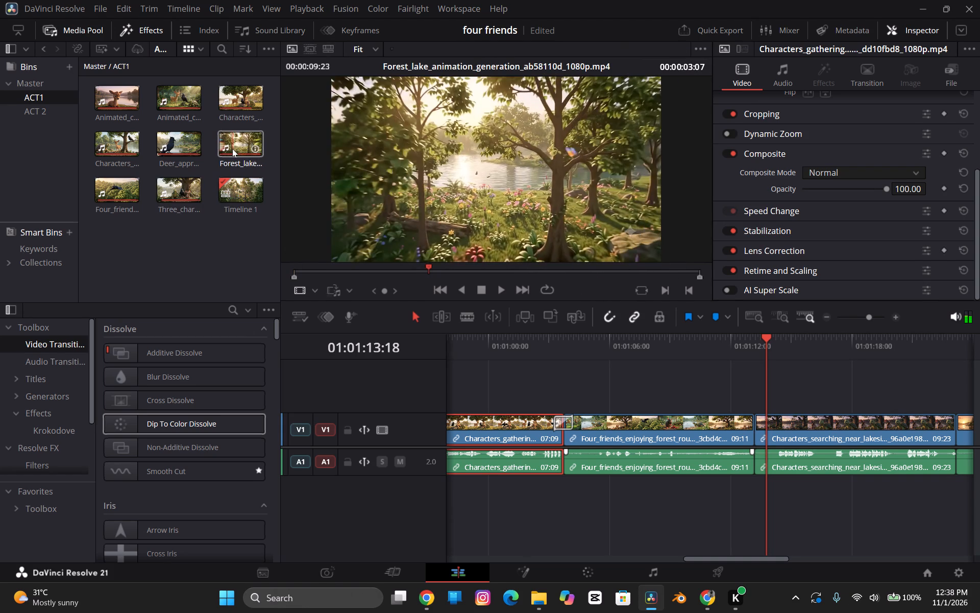
pyautogui.moveTo(234, 143); pyautogui.dragTo(278, 150)
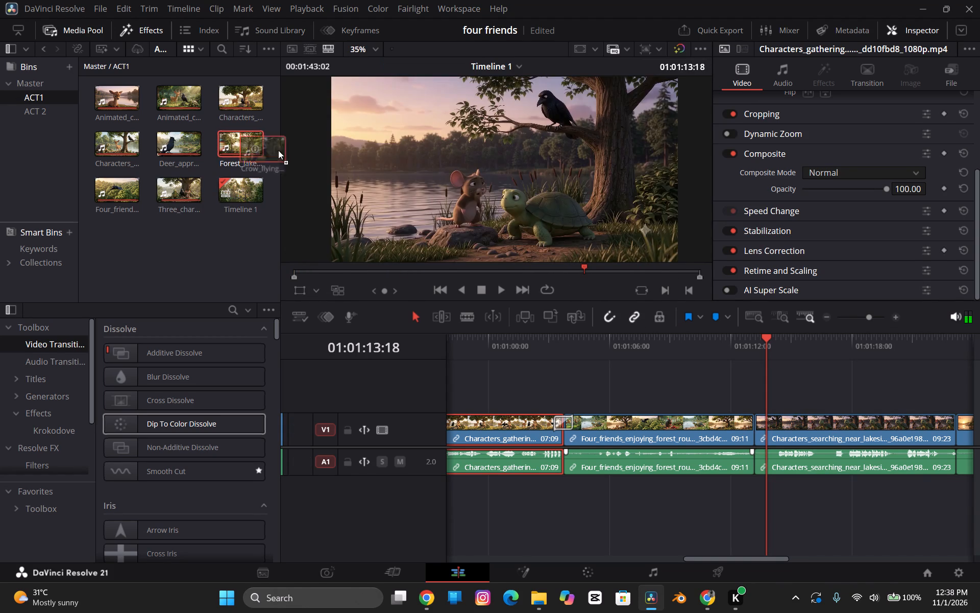
pyautogui.moveTo(278, 150); pyautogui.dragTo(812, 503)
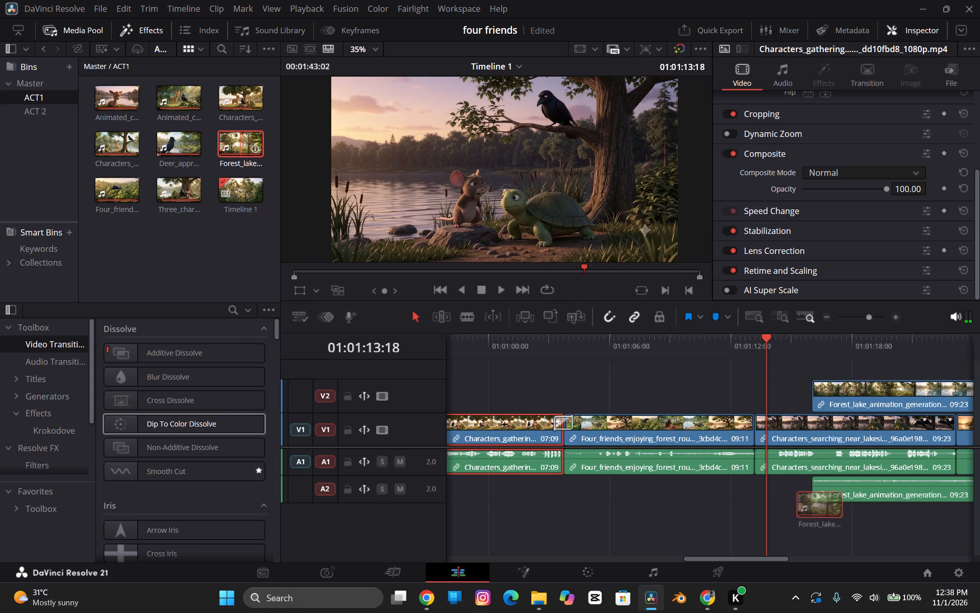
pyautogui.moveTo(812, 503); pyautogui.dragTo(751, 435)
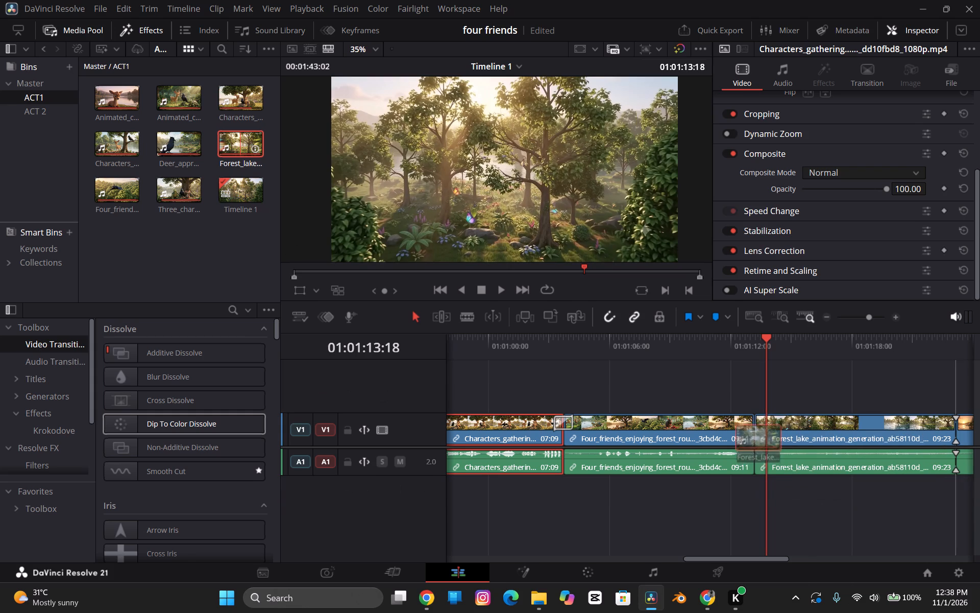
pyautogui.moveTo(751, 435); pyautogui.dragTo(749, 413)
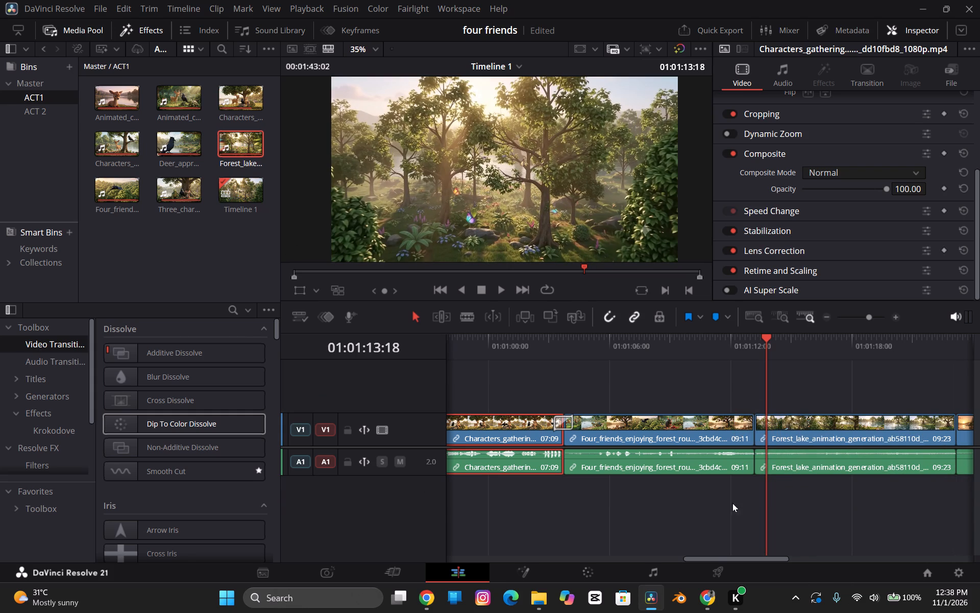
# Play the newly placed forest lake clip, split it at 01:01:17:09, and ripple delete the portion after the cut.
pyautogui.moveTo(727, 559); pyautogui.dragTo(762, 550)
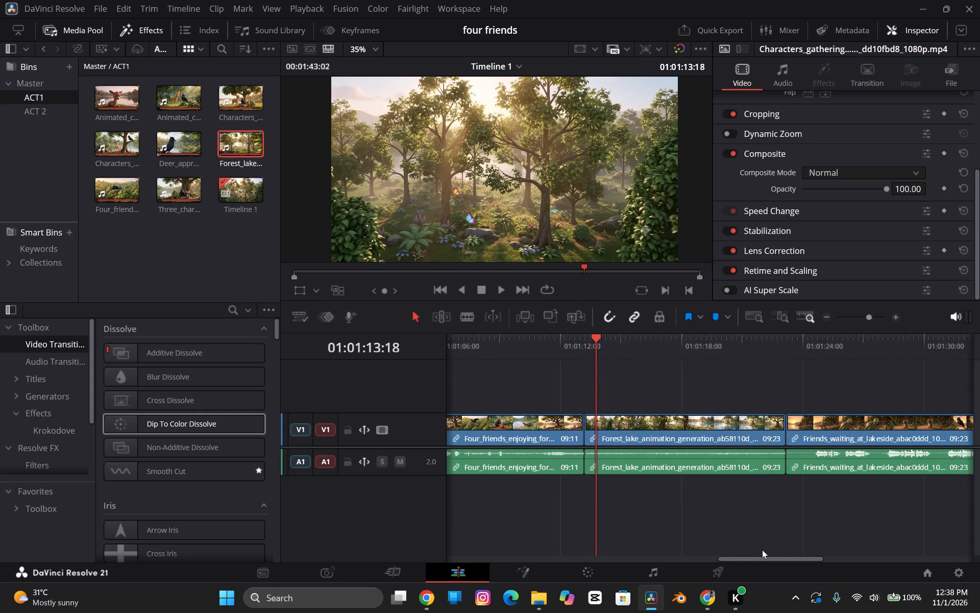
pyautogui.moveTo(762, 550); pyautogui.dragTo(769, 545)
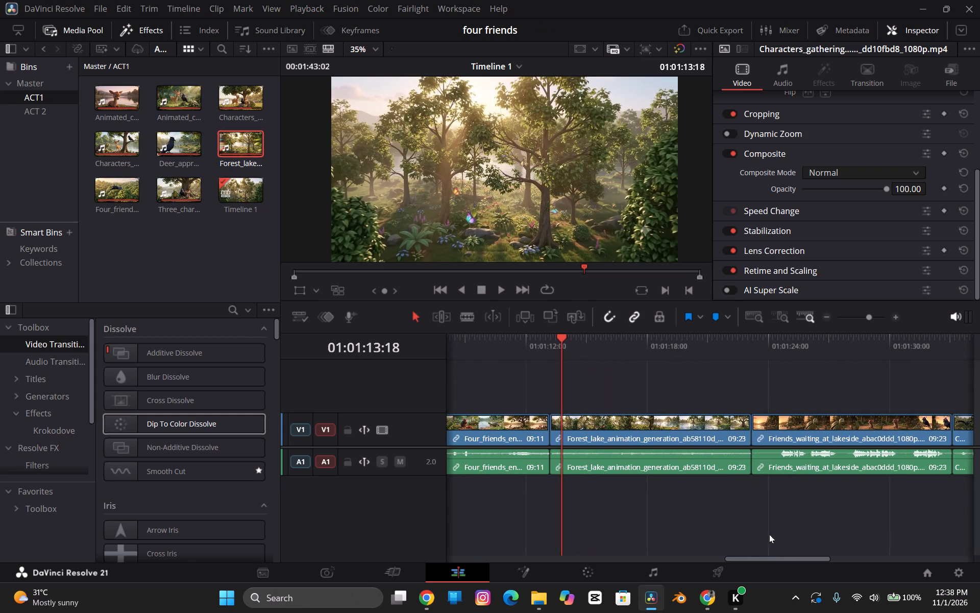
pyautogui.click(559, 337)
pyautogui.press('space')
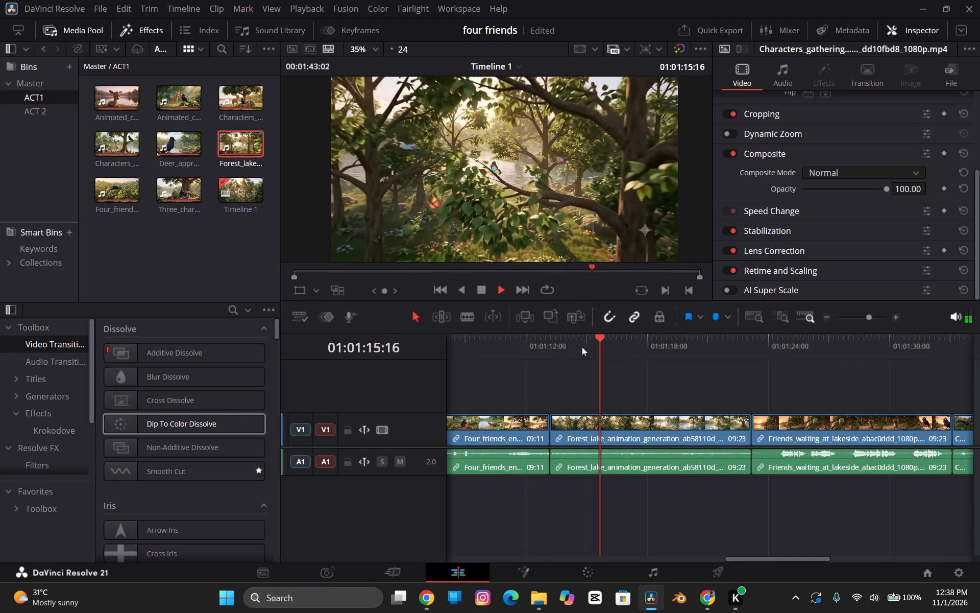
pyautogui.press('space')
pyautogui.press('space')
pyautogui.press('space')
pyautogui.press('space')
pyautogui.press('space')
pyautogui.press('space')
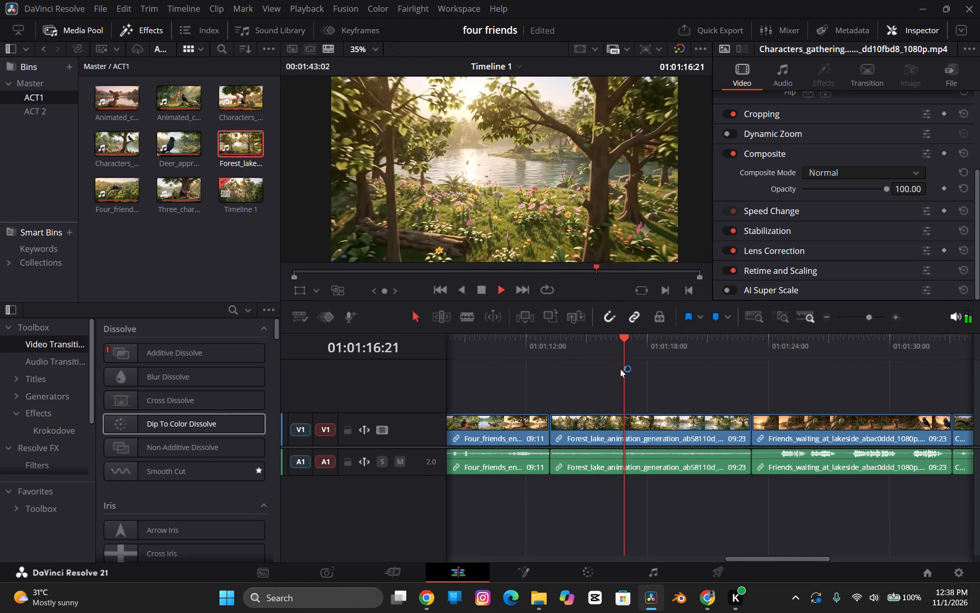
pyautogui.press('space')
pyautogui.press('b')
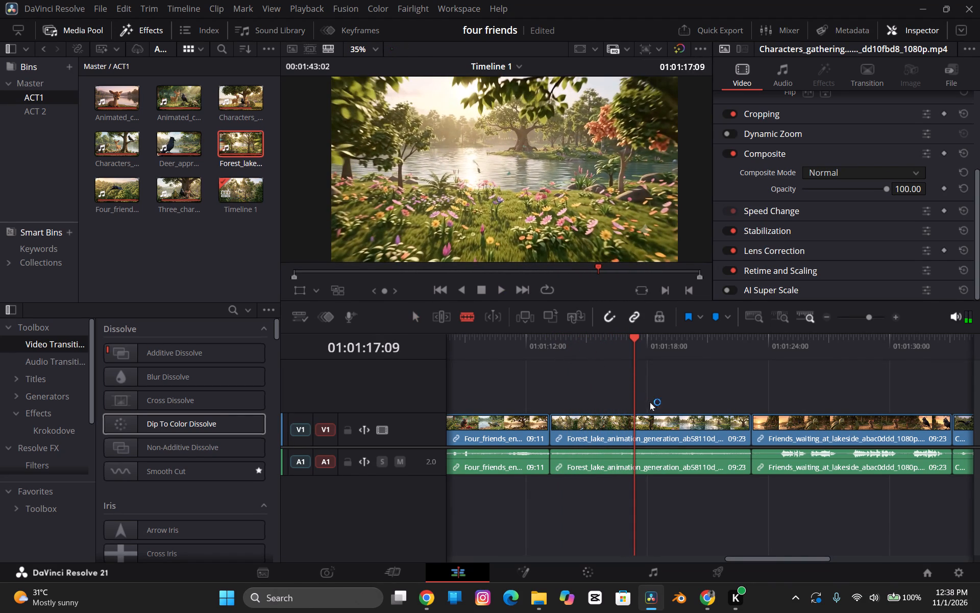
pyautogui.click(631, 430)
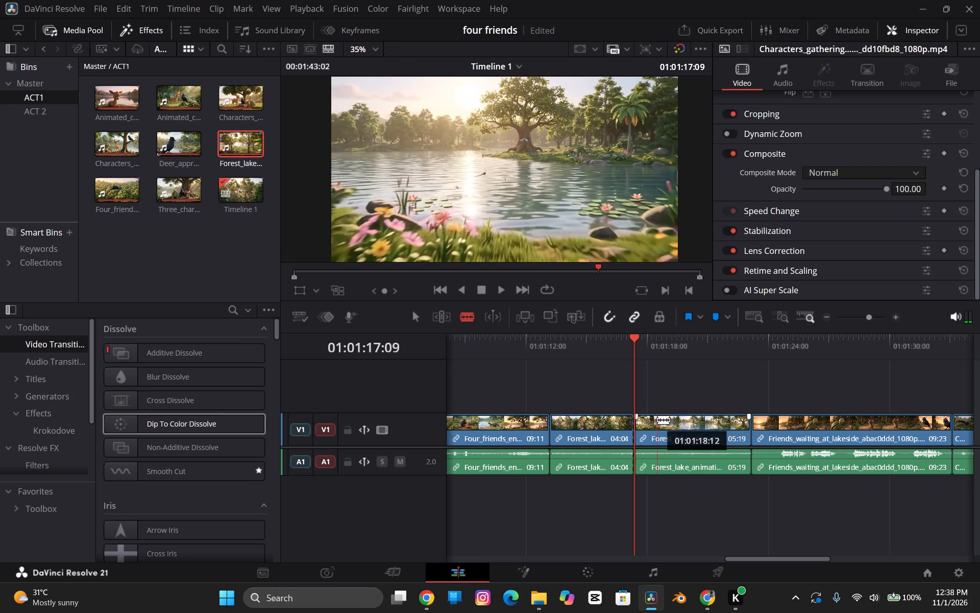
pyautogui.press('Right')
pyautogui.press('a')
pyautogui.click(672, 435)
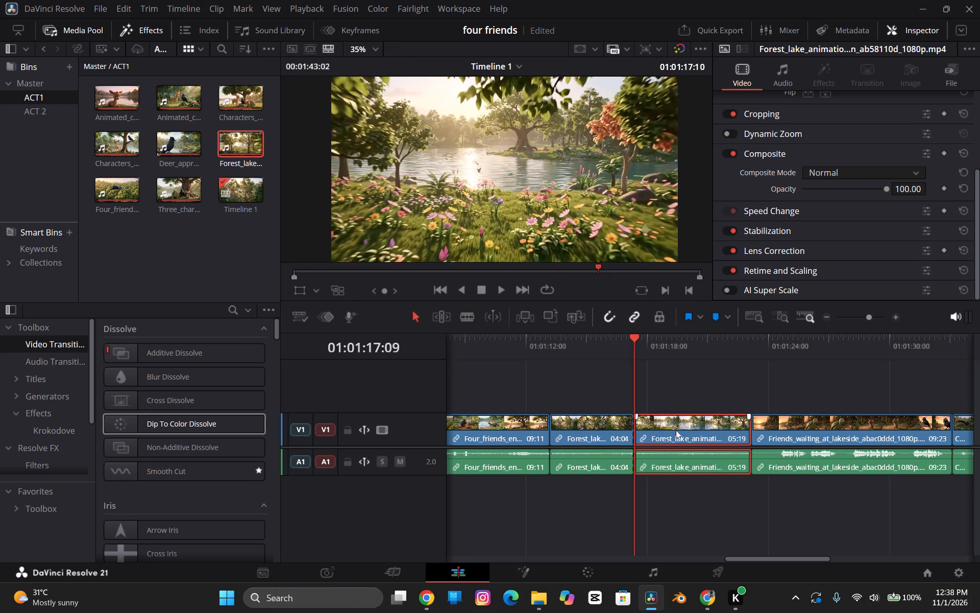
pyautogui.press('Delete')
# Play the timeline from the end of the Four_friends_enjoying_forest clip through the trimmed forest lake clip.
pyautogui.click(544, 351)
pyautogui.press('space')
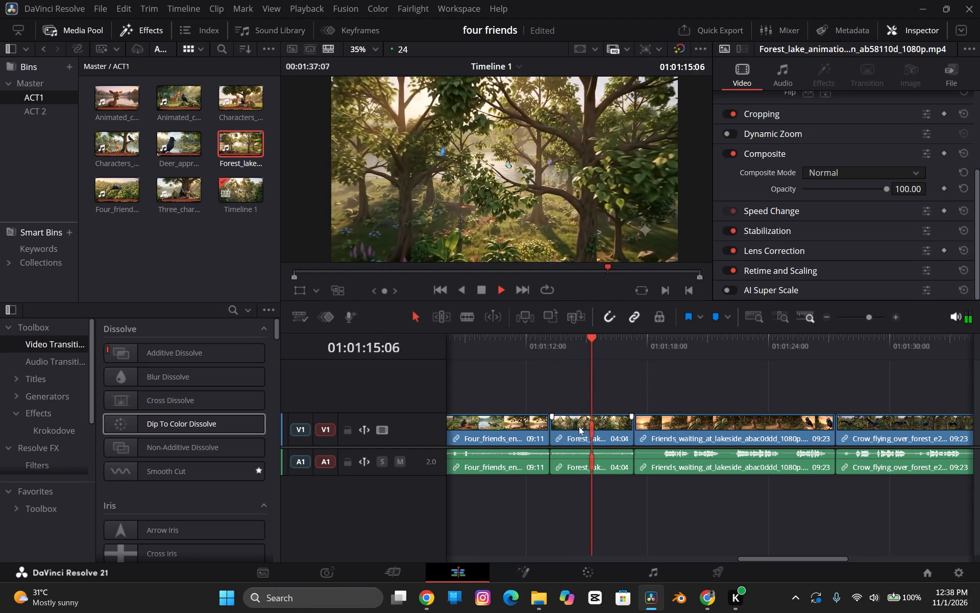
pyautogui.press('space')
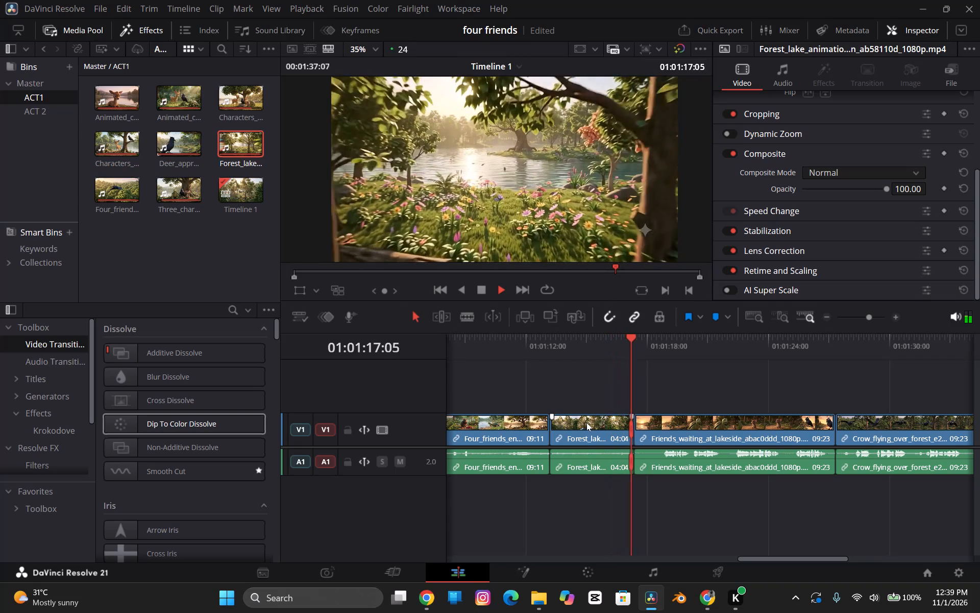
# Select the trimmed forest lake clip and search the video transitions for FADE.
pyautogui.click(589, 428)
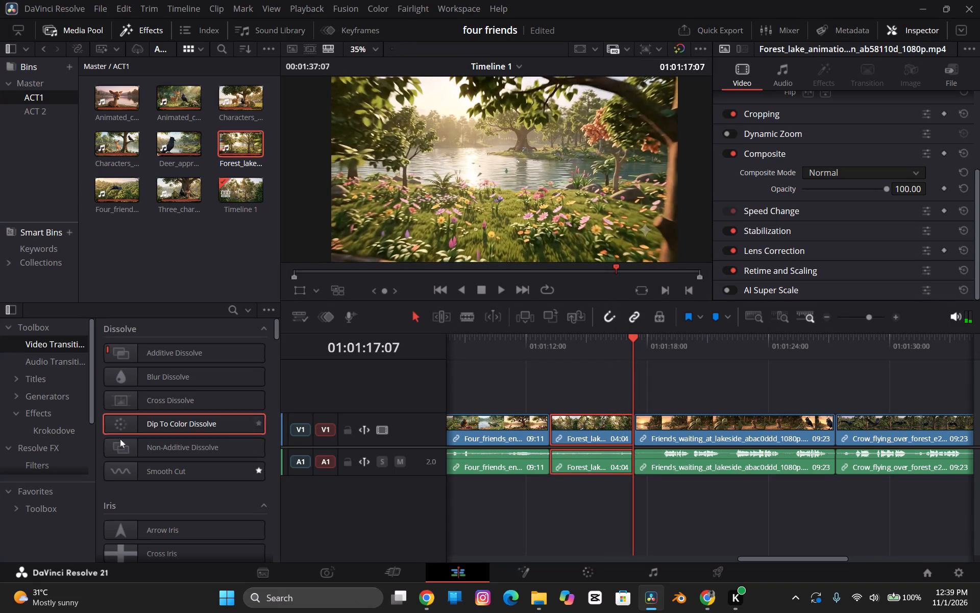
pyautogui.scroll(-7, 129, 468)
pyautogui.scroll(4, 156, 392)
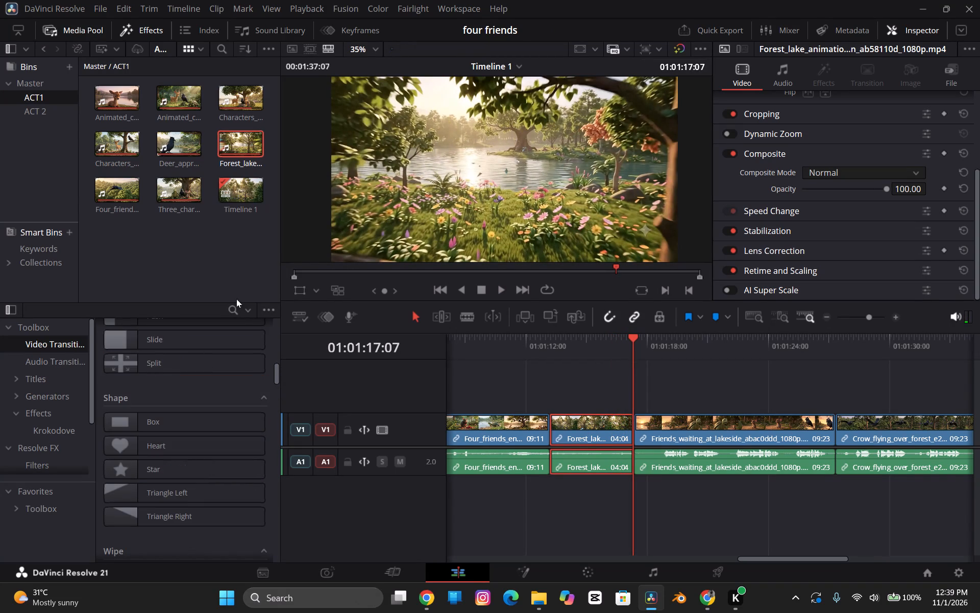
pyautogui.click(233, 316)
pyautogui.write('FAD')
pyautogui.press('e')
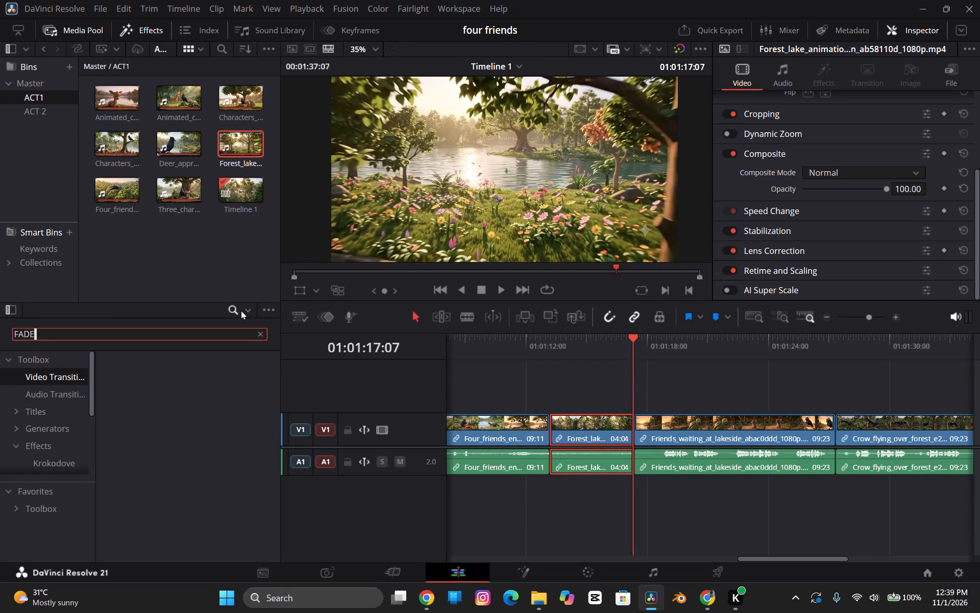
# Clear the FADE search and browse the video transition categories, collapsing Dissolve, Iris, Motion, Shape and Wipe to reach Fusion Transitions.
pyautogui.click(64, 379)
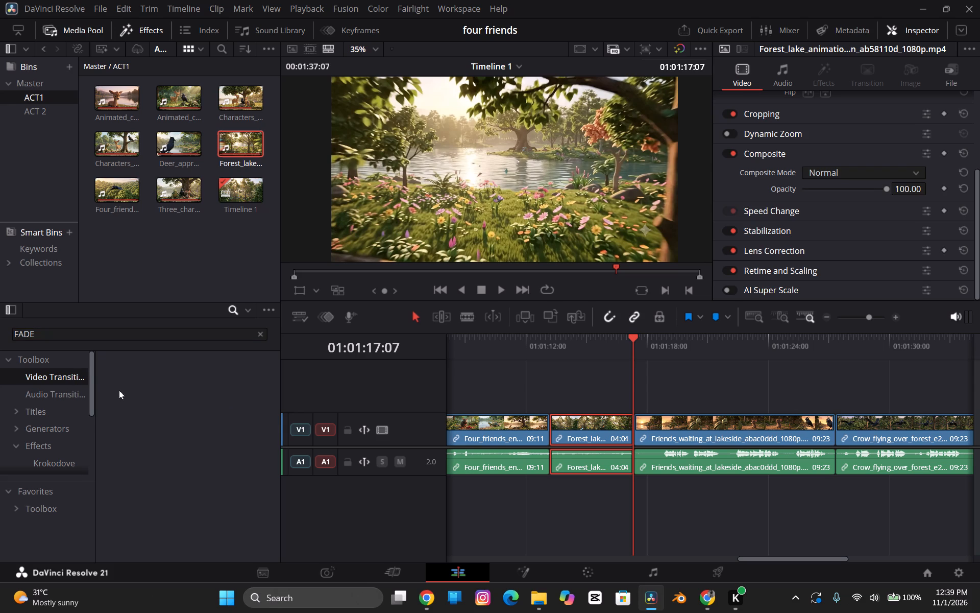
pyautogui.scroll(-2, 128, 396)
pyautogui.click(261, 334)
pyautogui.scroll(-4, 202, 392)
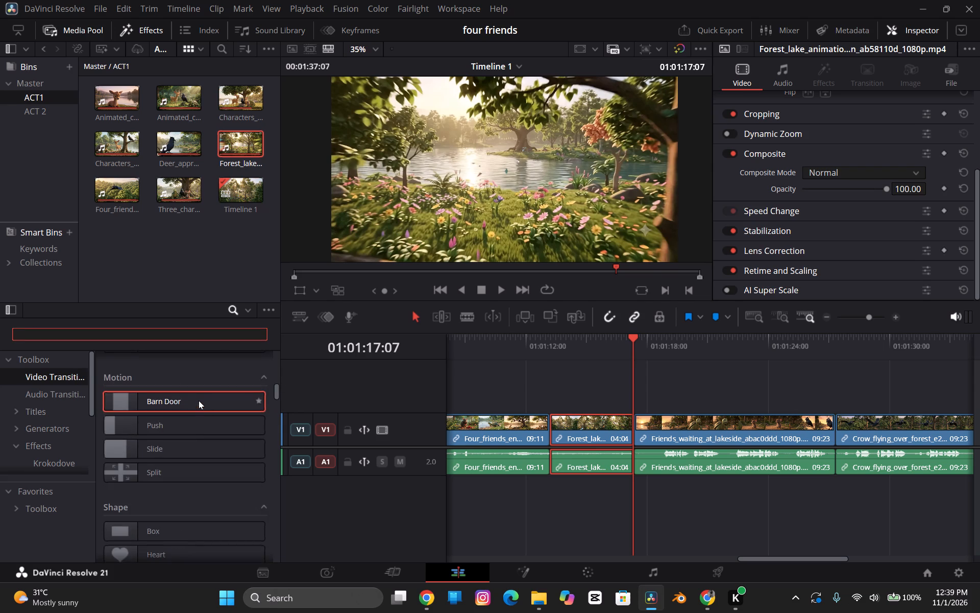
pyautogui.scroll(-1, 199, 398)
pyautogui.scroll(8, 199, 398)
pyautogui.click(264, 358)
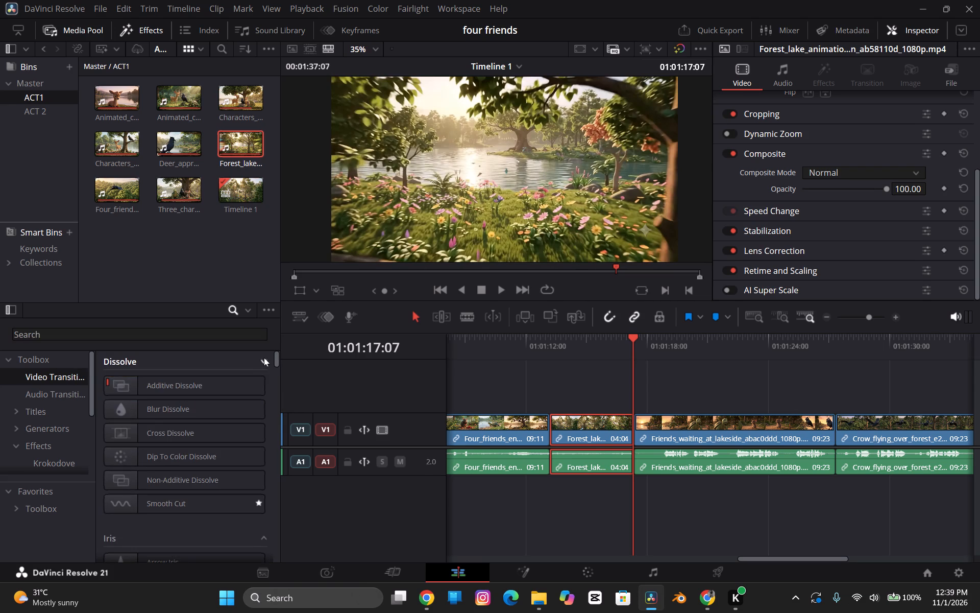
pyautogui.click(261, 362)
pyautogui.click(261, 366)
pyautogui.click(268, 384)
pyautogui.click(260, 384)
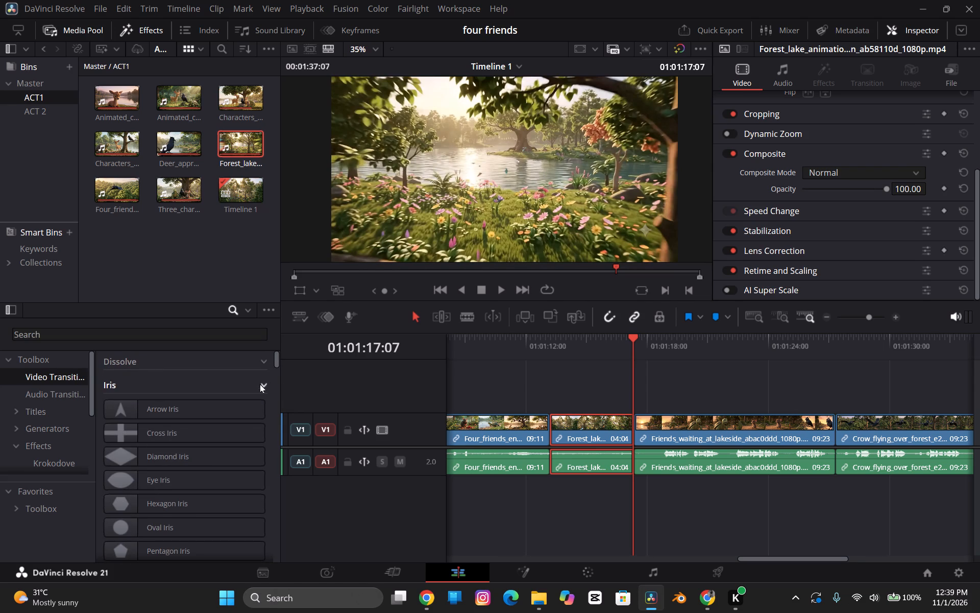
pyautogui.click(264, 406)
pyautogui.scroll(-1, 257, 413)
pyautogui.scroll(2, 252, 389)
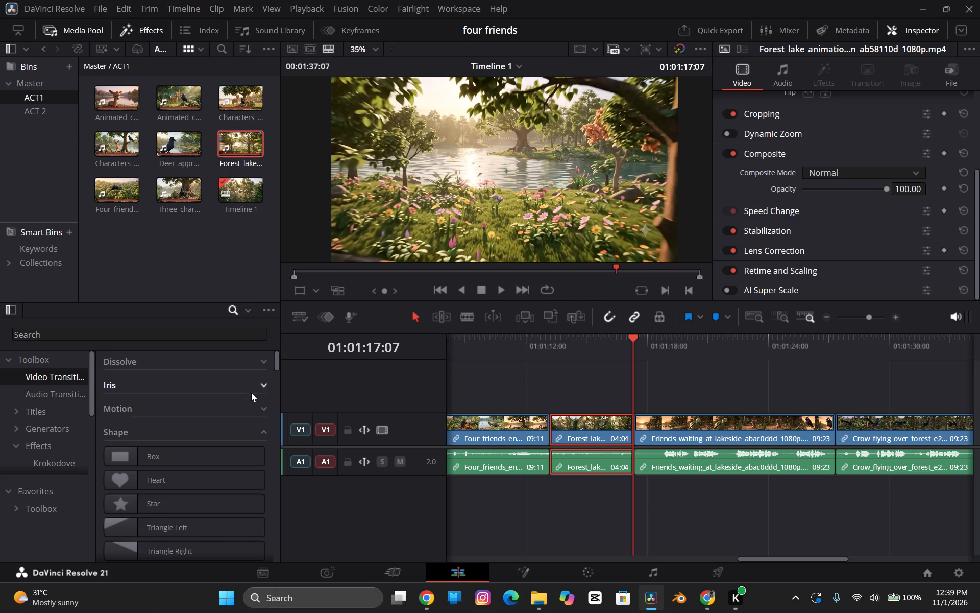
pyautogui.click(263, 437)
pyautogui.click(266, 412)
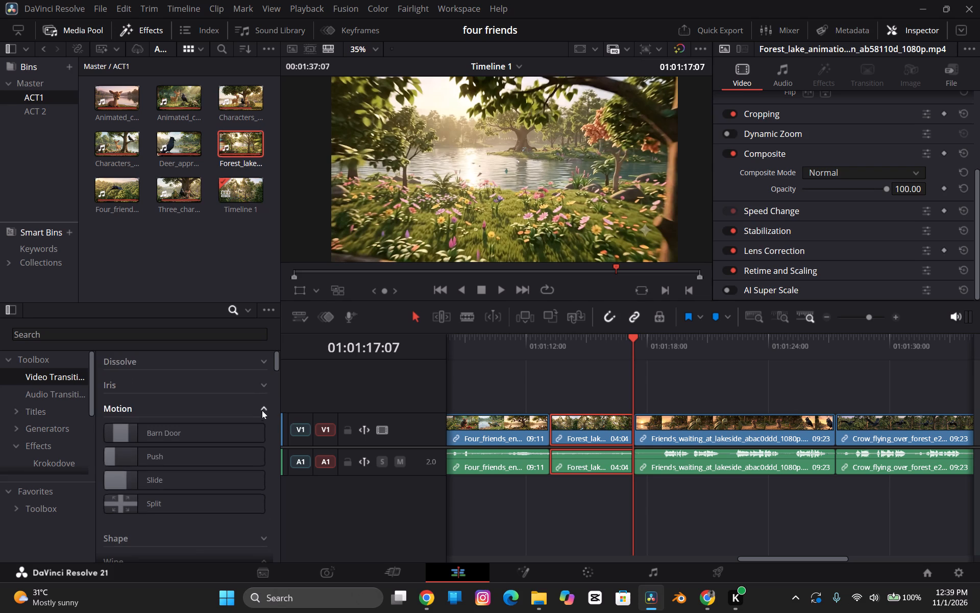
pyautogui.click(261, 407)
pyautogui.scroll(-2, 261, 411)
pyautogui.scroll(2, 257, 410)
pyautogui.click(261, 453)
pyautogui.scroll(-1, 258, 453)
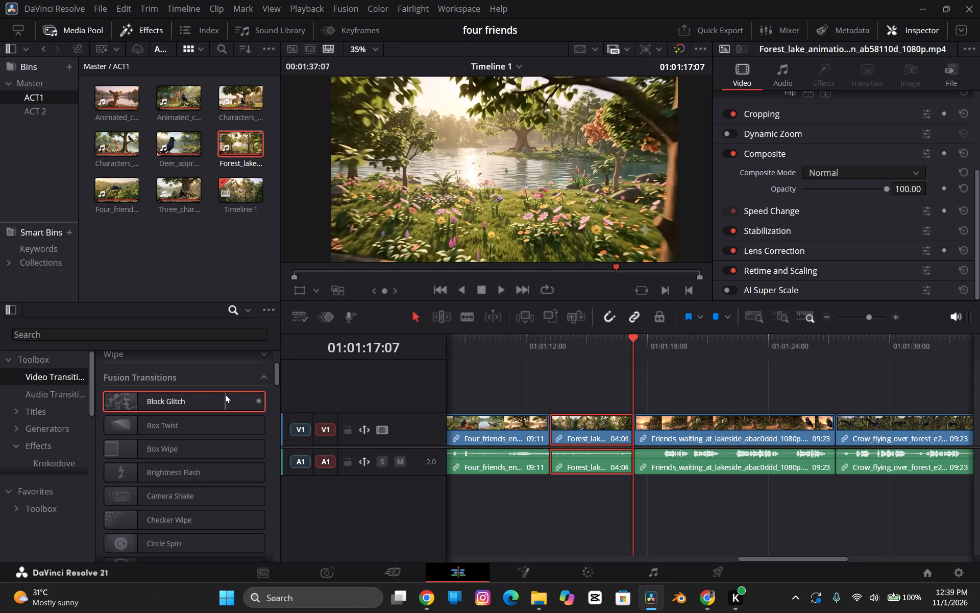
pyautogui.click(112, 399)
pyautogui.click(110, 399)
# Add the Glow transition between the forest lake clip and the Friends_waiting_at_lakeside clip, trimming the clips to make it fit.
pyautogui.press('space')
pyautogui.click(585, 359)
pyautogui.press('space')
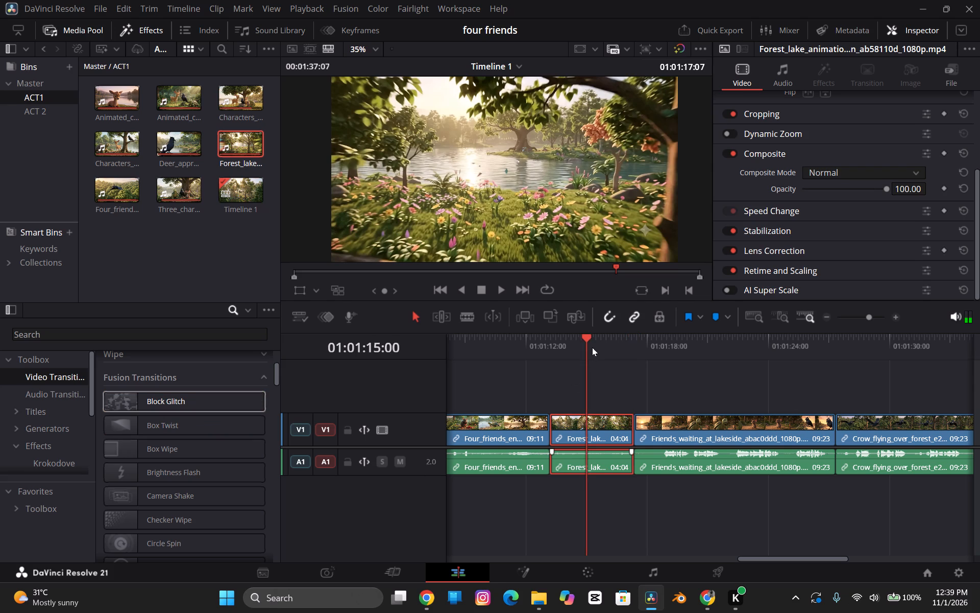
pyautogui.click(634, 353)
pyautogui.click(628, 348)
pyautogui.press('space')
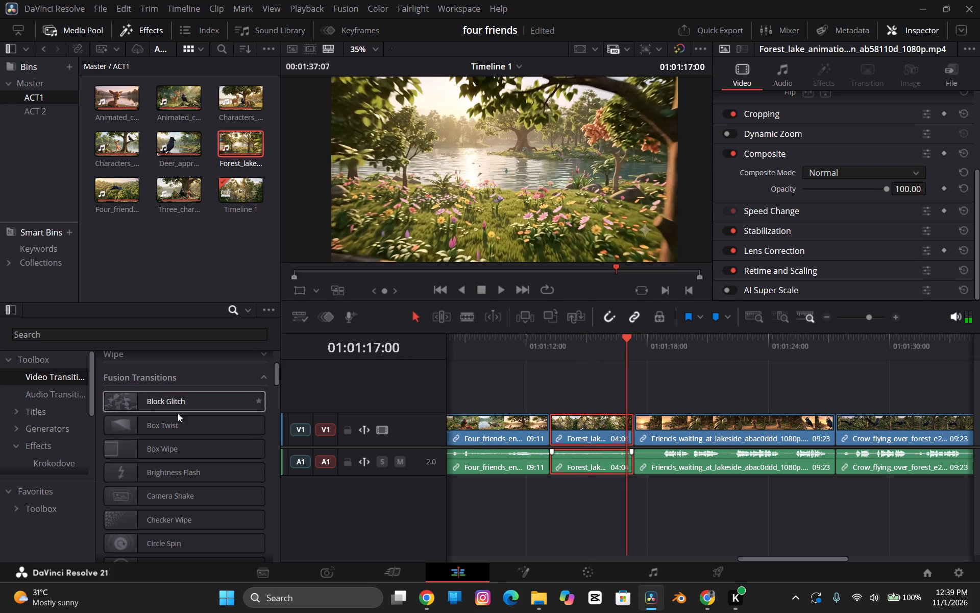
pyautogui.scroll(-5, 148, 452)
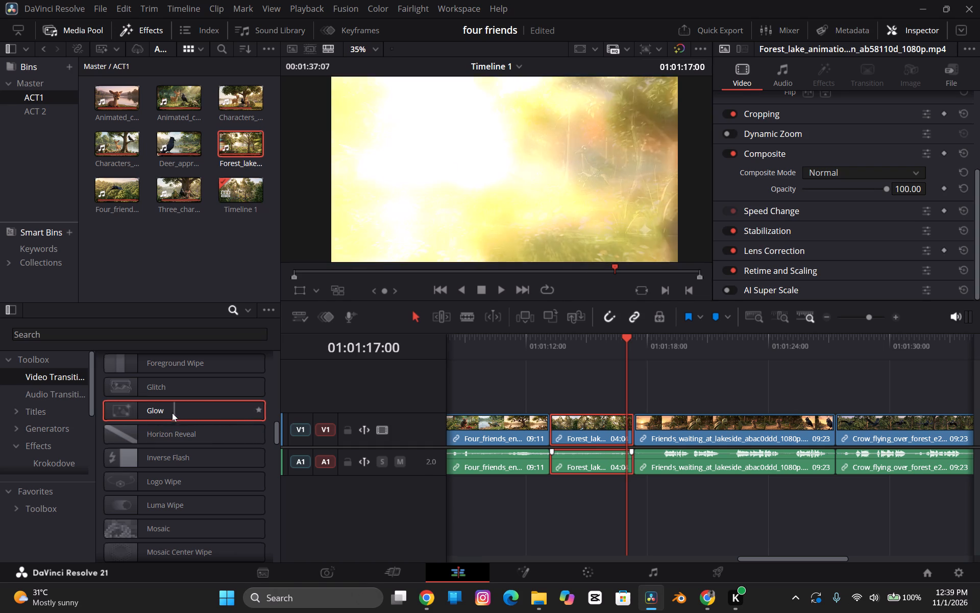
pyautogui.moveTo(112, 411); pyautogui.dragTo(551, 452)
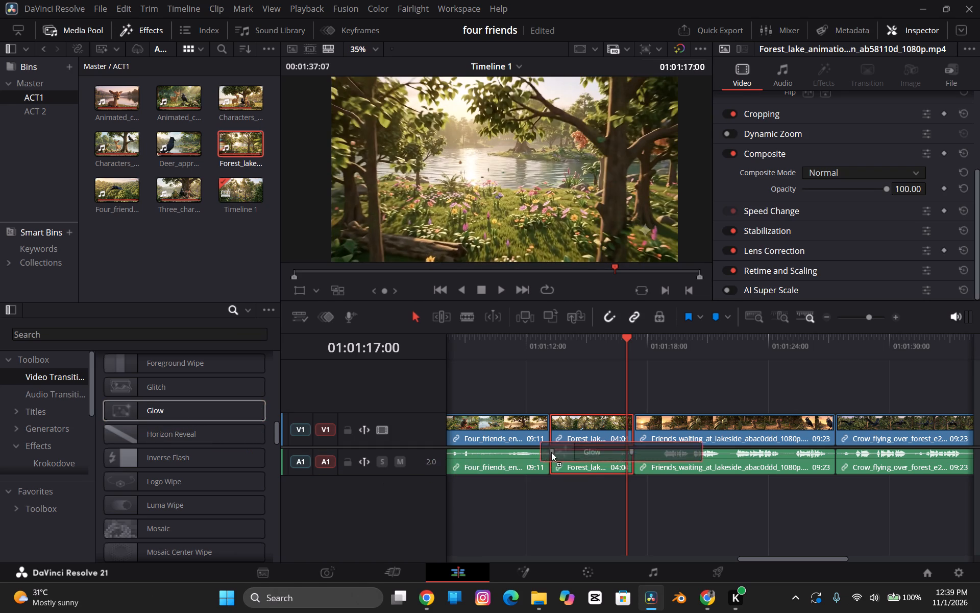
pyautogui.moveTo(551, 452); pyautogui.dragTo(592, 430)
pyautogui.click(537, 371)
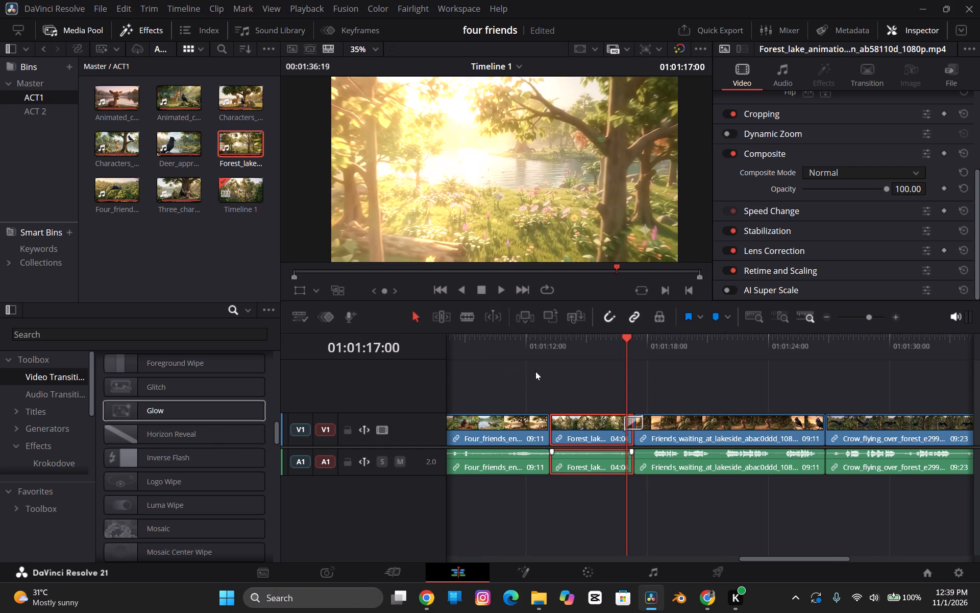
# Play the timeline from 01:01:14:07 in the forest lake clip through the Glow transition.
pyautogui.press('space')
pyautogui.press('space')
pyautogui.click(600, 364)
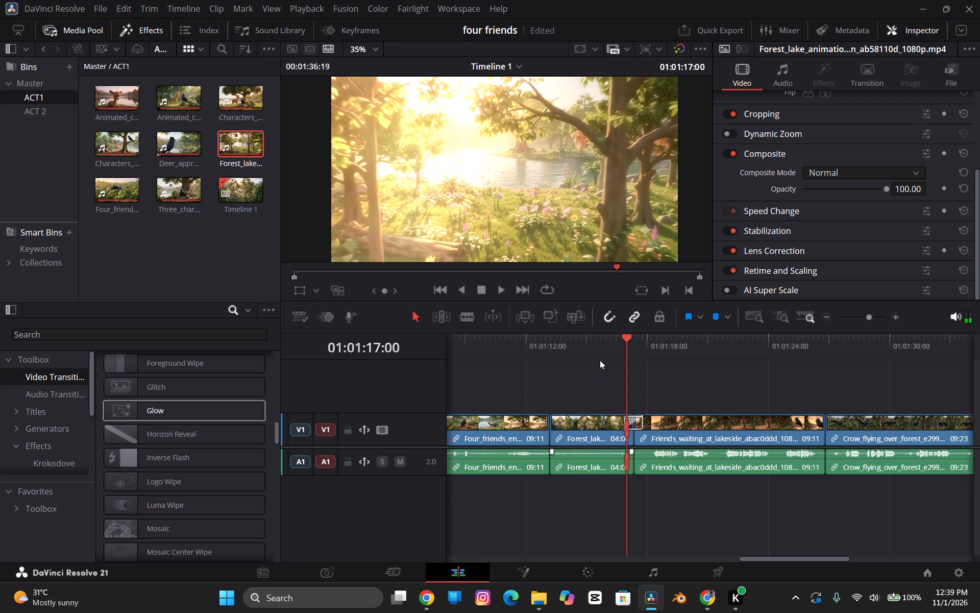
pyautogui.press('space')
pyautogui.click(573, 345)
pyautogui.press('space')
pyautogui.write('3')
pyautogui.press('space')
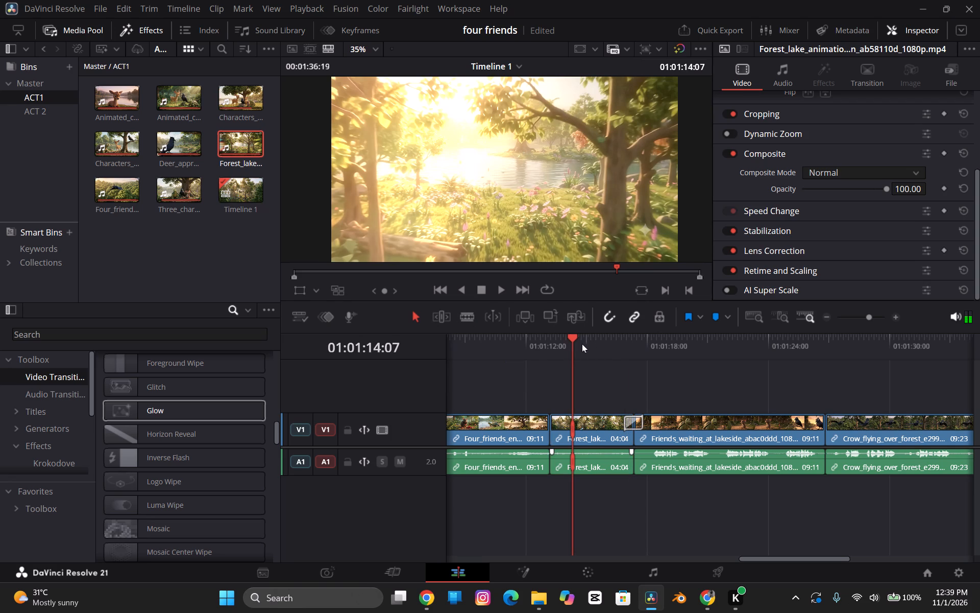
# Add the Glow transition to the favorites.
pyautogui.rightClick(200, 417)
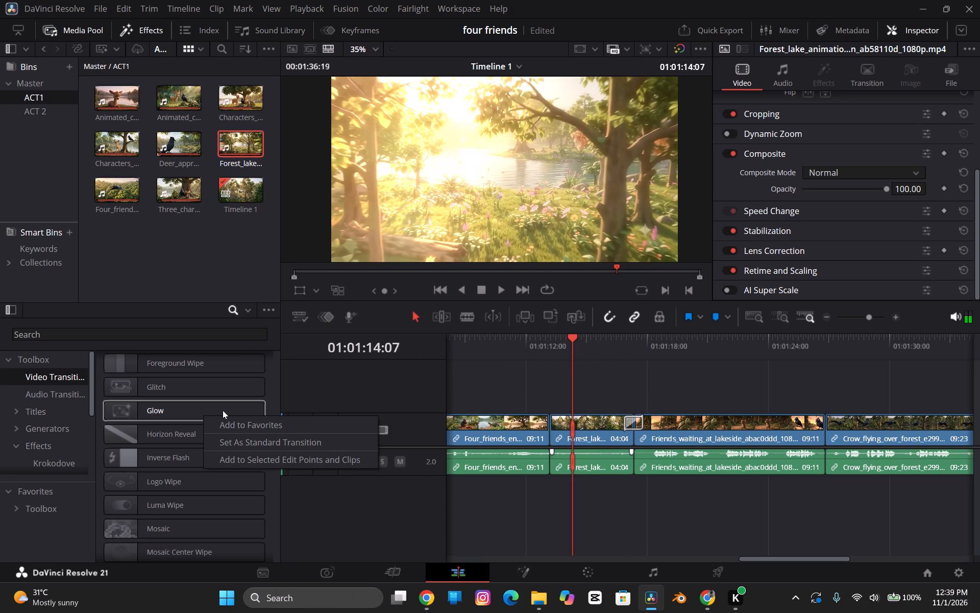
pyautogui.click(235, 428)
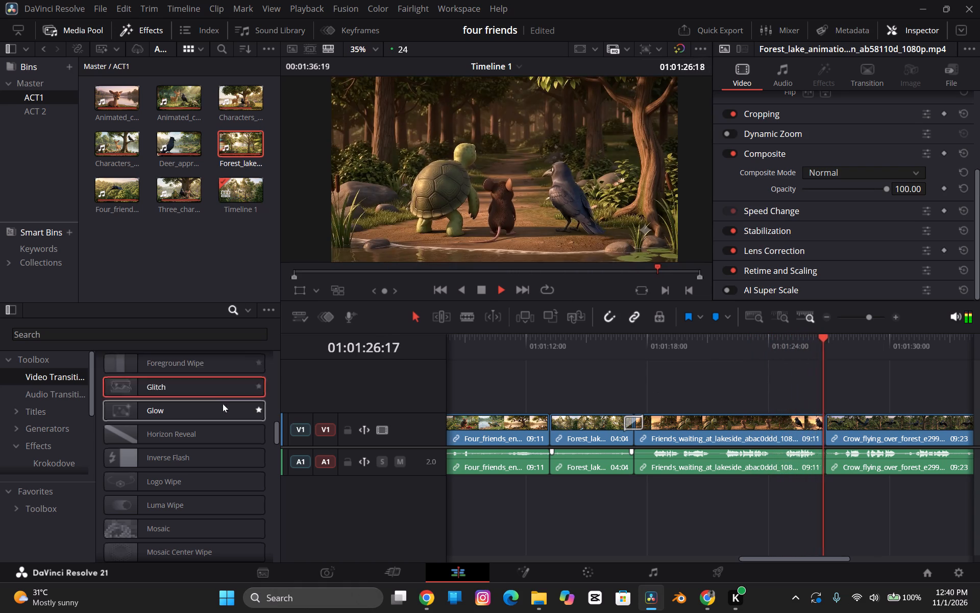
# Add the Additive, Blur, Cross, Dip To Color and Non-Additive Dissolve transitions to the favorites, and show the favorite transitions.
pyautogui.scroll(14, 224, 408)
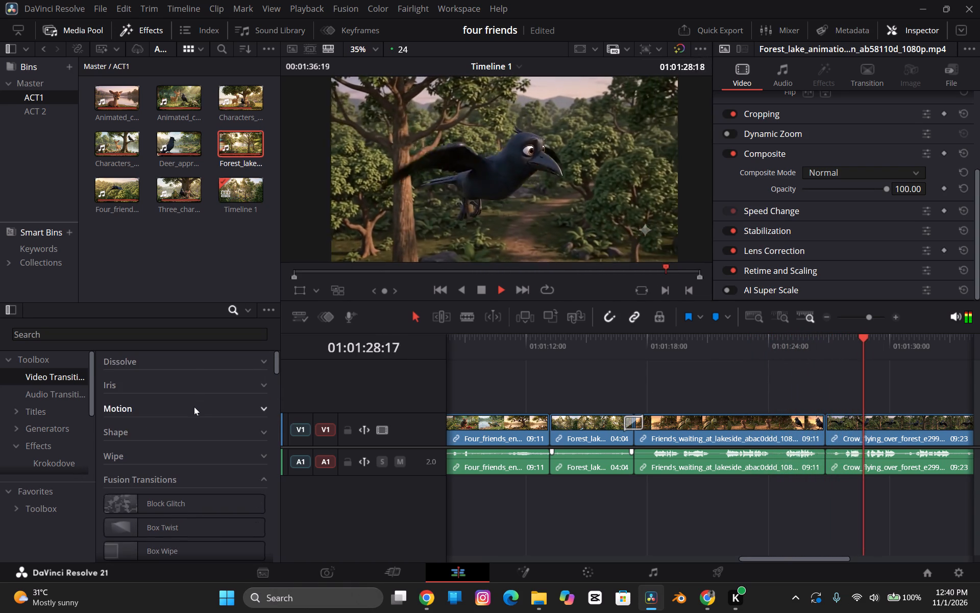
pyautogui.click(204, 369)
pyautogui.click(260, 361)
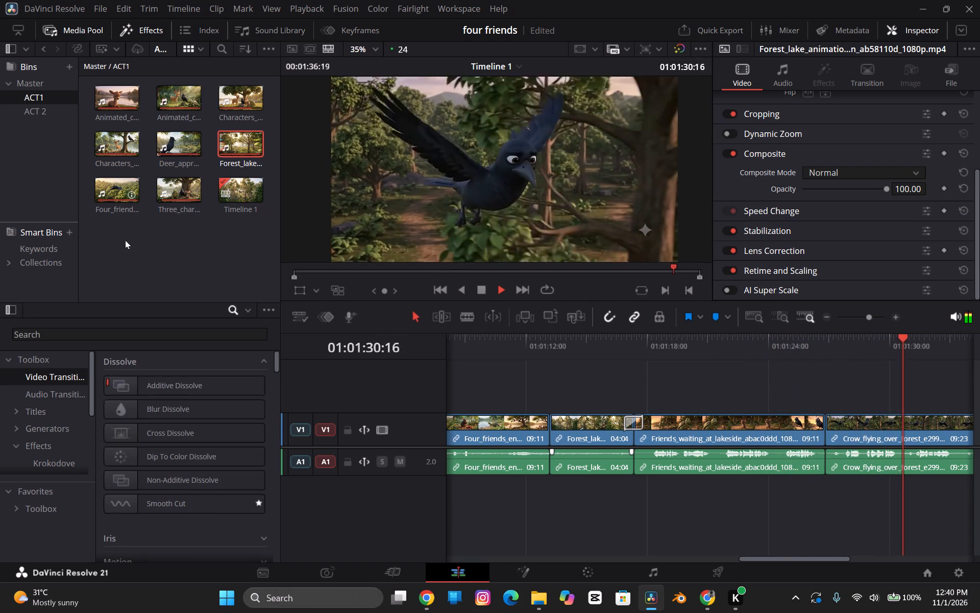
pyautogui.moveTo(159, 409); pyautogui.dragTo(35, 510)
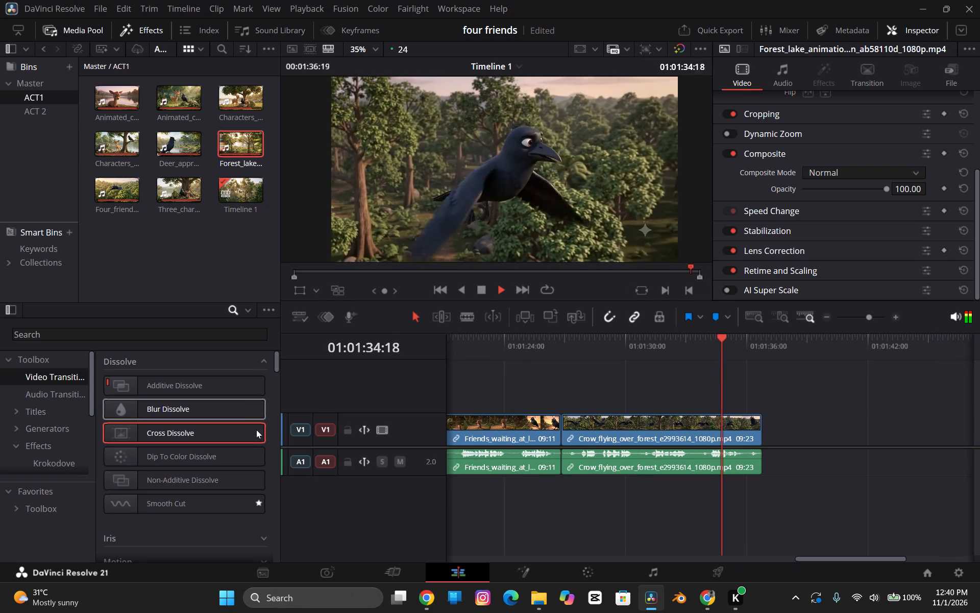
pyautogui.click(261, 437)
pyautogui.click(258, 434)
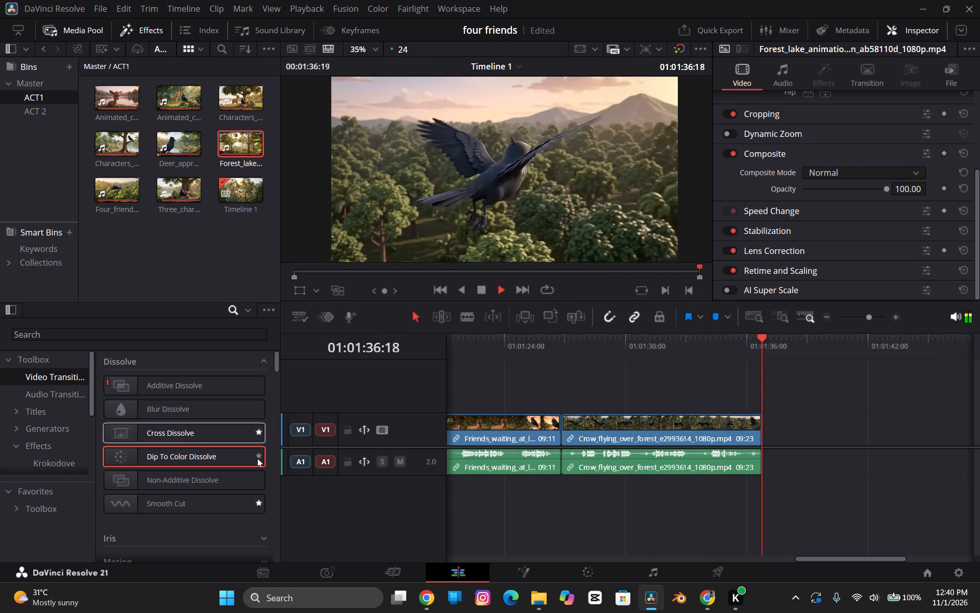
pyautogui.click(256, 409)
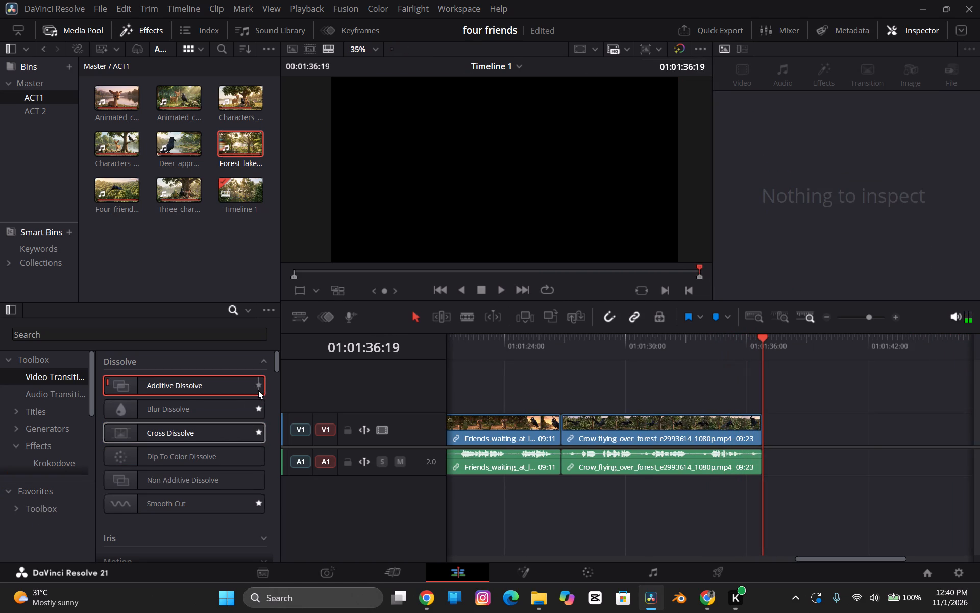
pyautogui.click(256, 385)
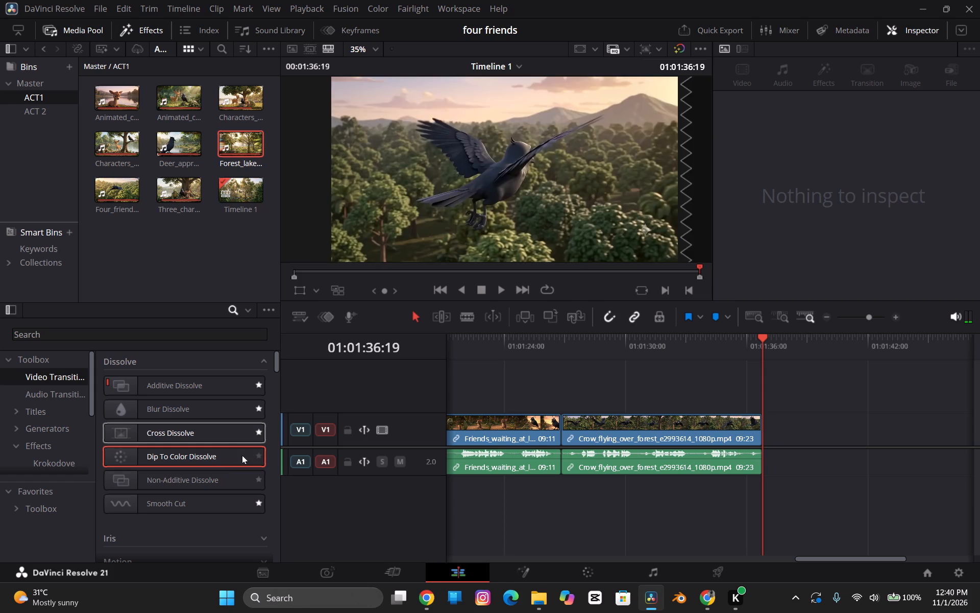
pyautogui.click(257, 455)
pyautogui.click(262, 480)
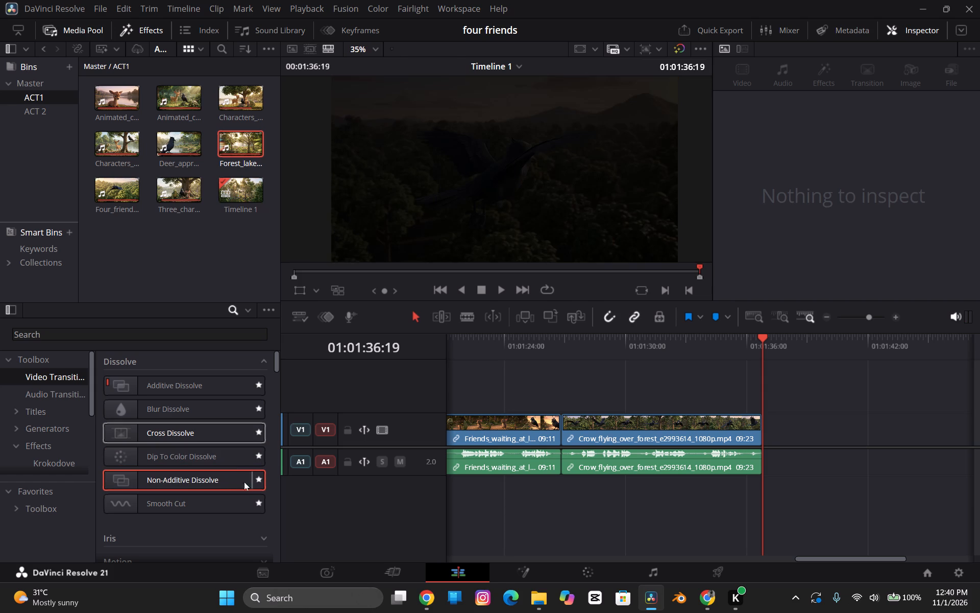
pyautogui.click(73, 509)
pyautogui.scroll(-2, 227, 445)
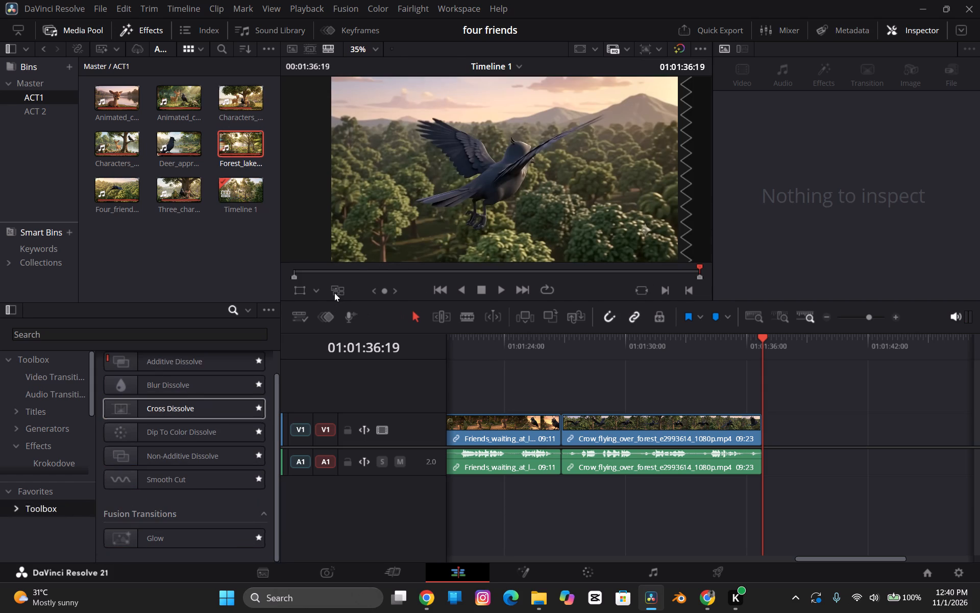
pyautogui.scroll(2, 202, 471)
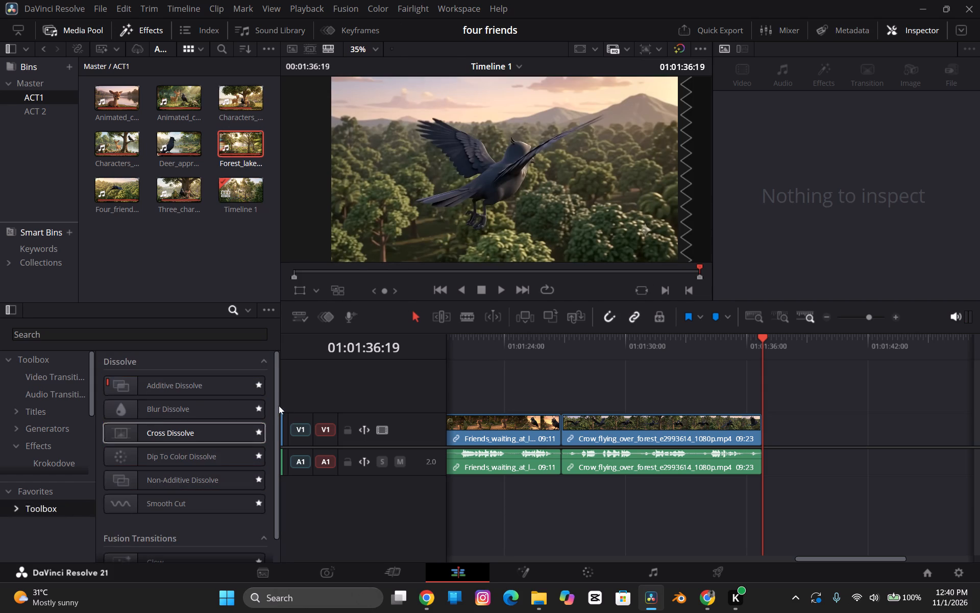
pyautogui.scroll(1, 494, 390)
# Play the timeline across the cut between the Friends_waiting_at_lakeside and Crow_flying_over_forest clips.
pyautogui.press('space')
pyautogui.click(547, 340)
pyautogui.press('space')
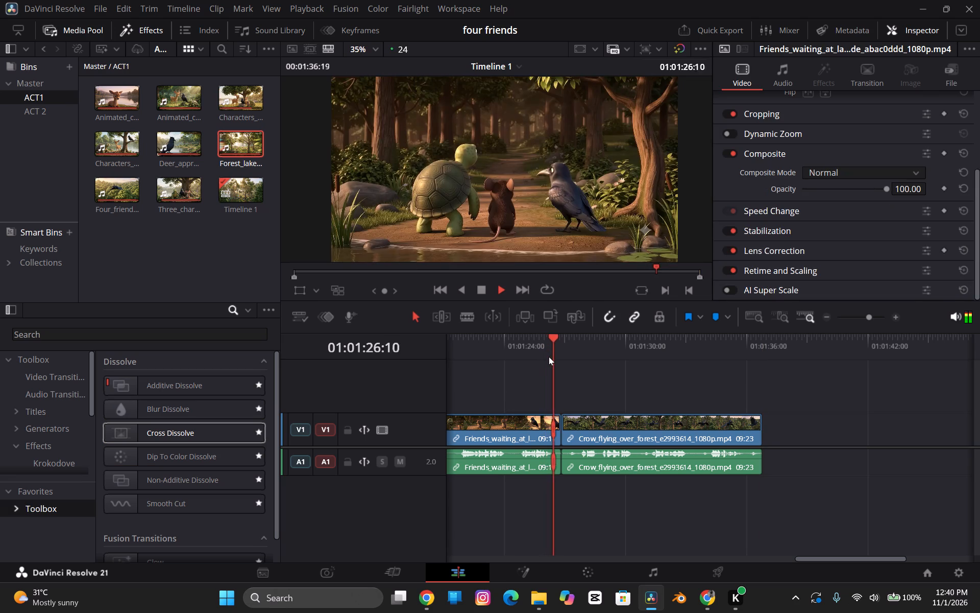
pyautogui.click(527, 349)
pyautogui.press('space')
pyautogui.press('space')
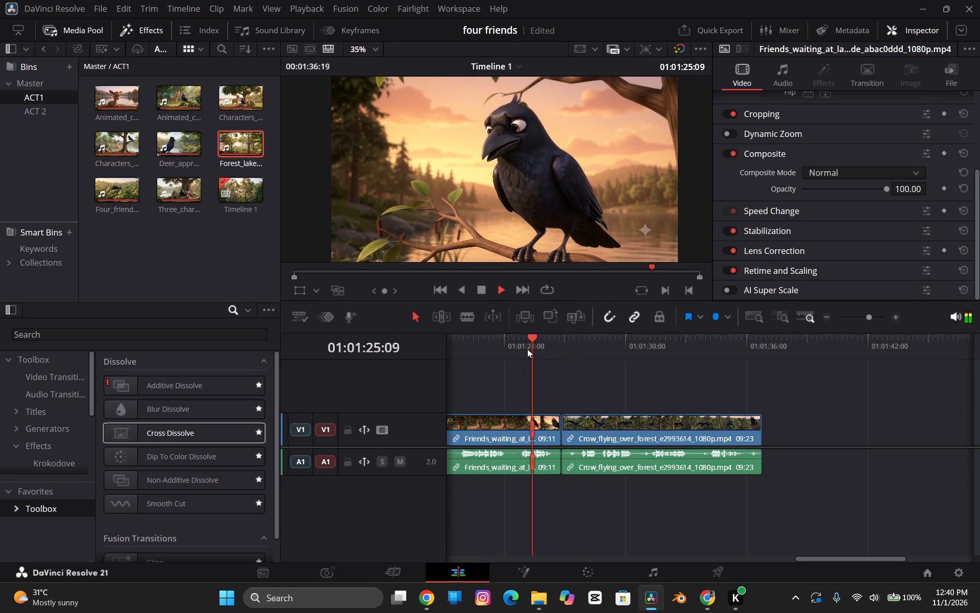
pyautogui.press('space')
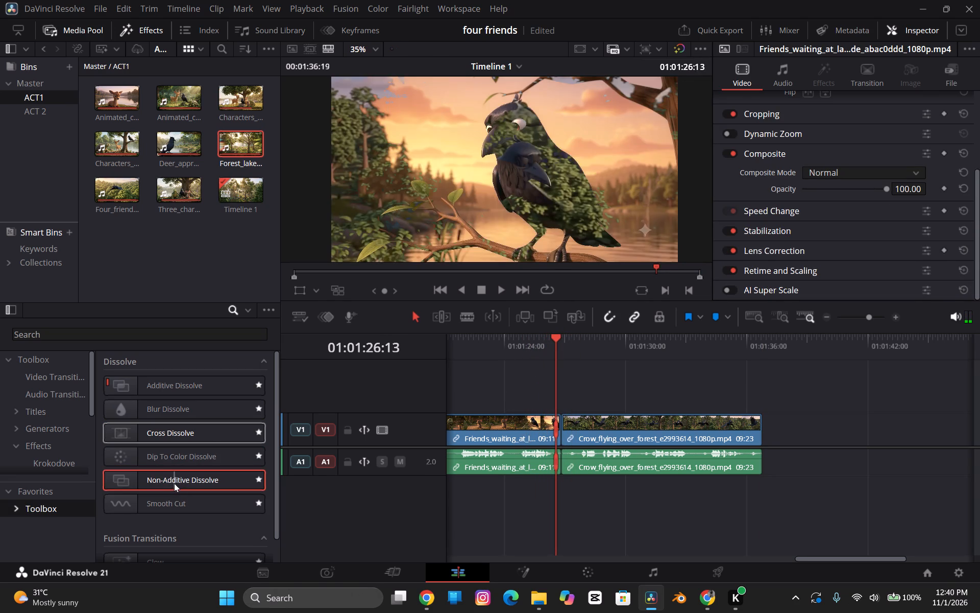
# Add a Non-Additive Dissolve between the Friends_waiting_at_lakeside and Crow_flying_over_forest clips, trimming the clips to make it fit.
pyautogui.moveTo(152, 479); pyautogui.dragTo(564, 415)
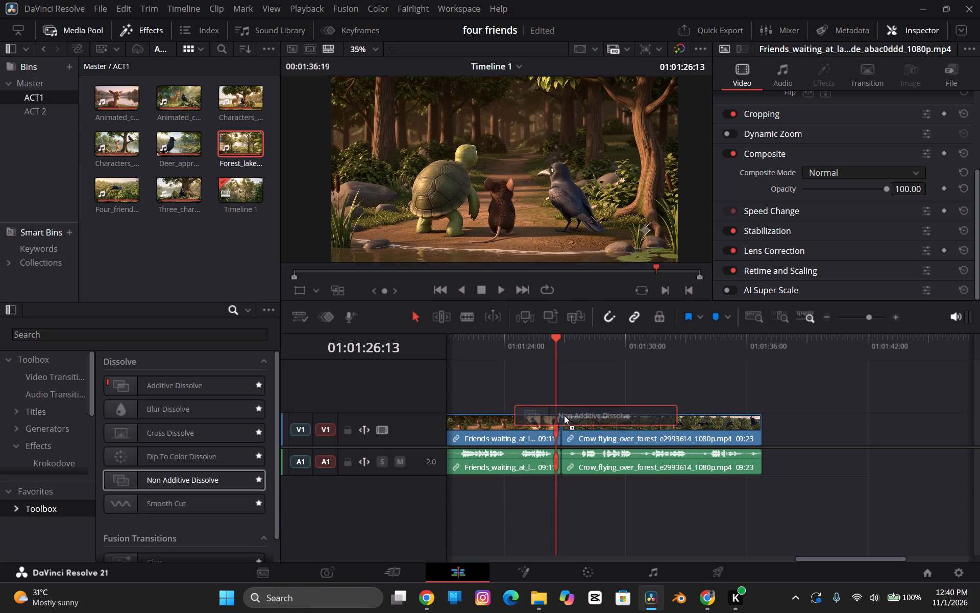
pyautogui.moveTo(564, 415); pyautogui.dragTo(566, 417)
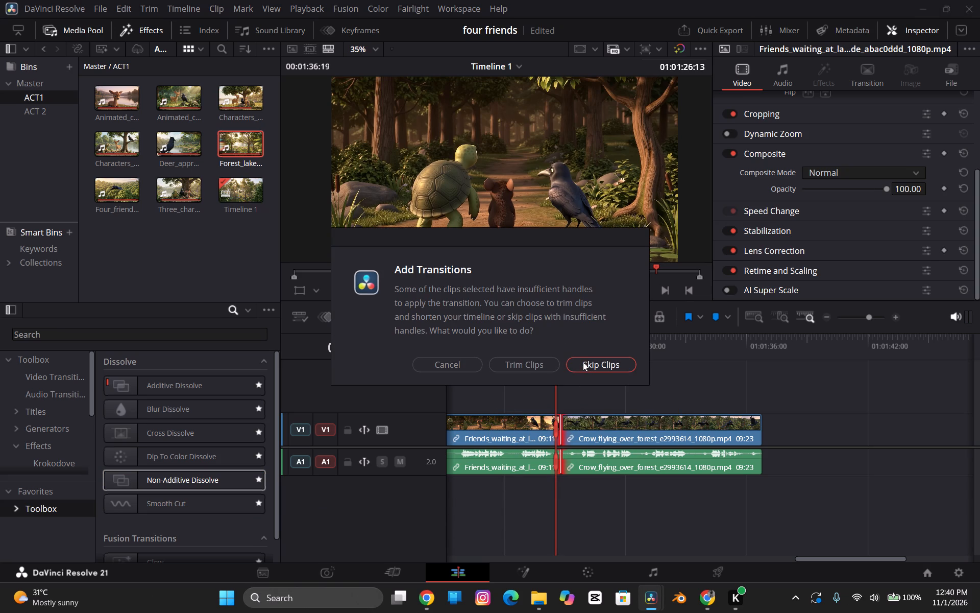
pyautogui.click(543, 359)
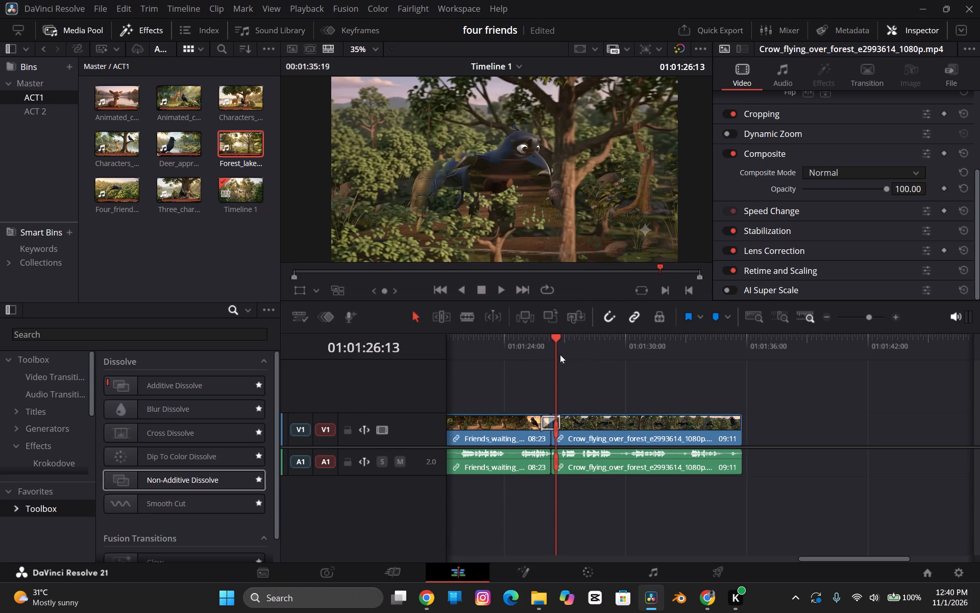
# Play the end of the Friends_waiting_at_lakeside clip through the Non-Additive Dissolve into the Crow_flying_over_forest clip.
pyautogui.click(518, 338)
pyautogui.press('space')
pyautogui.press('space')
pyautogui.press('space')
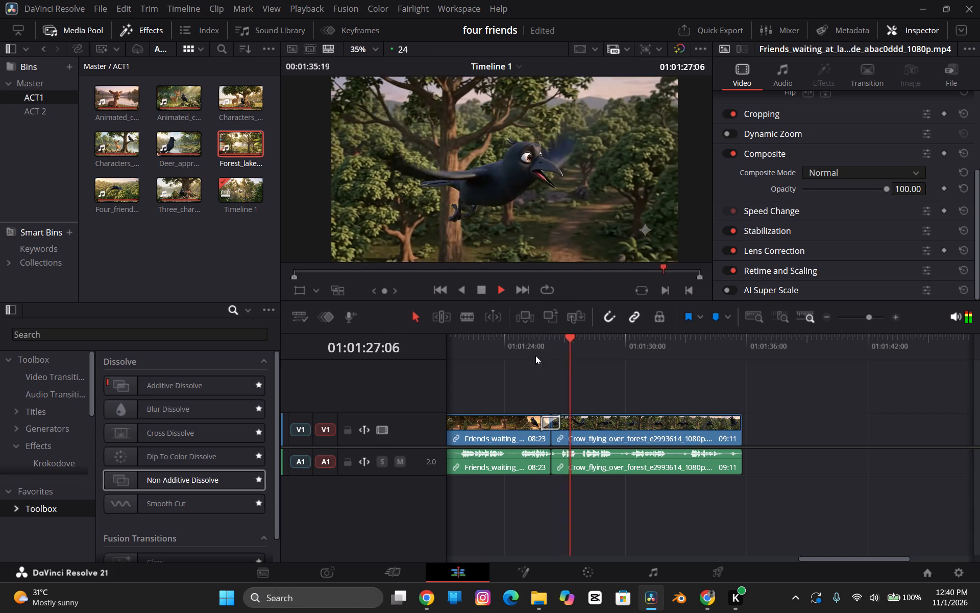
pyautogui.click(517, 329)
pyautogui.click(531, 347)
pyautogui.press('space')
pyautogui.press('space')
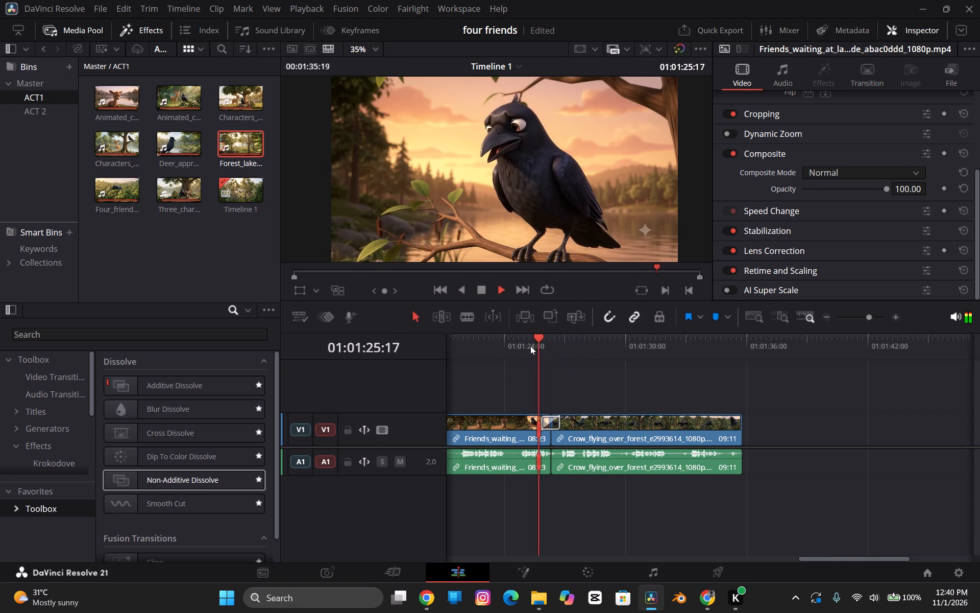
pyautogui.press('space')
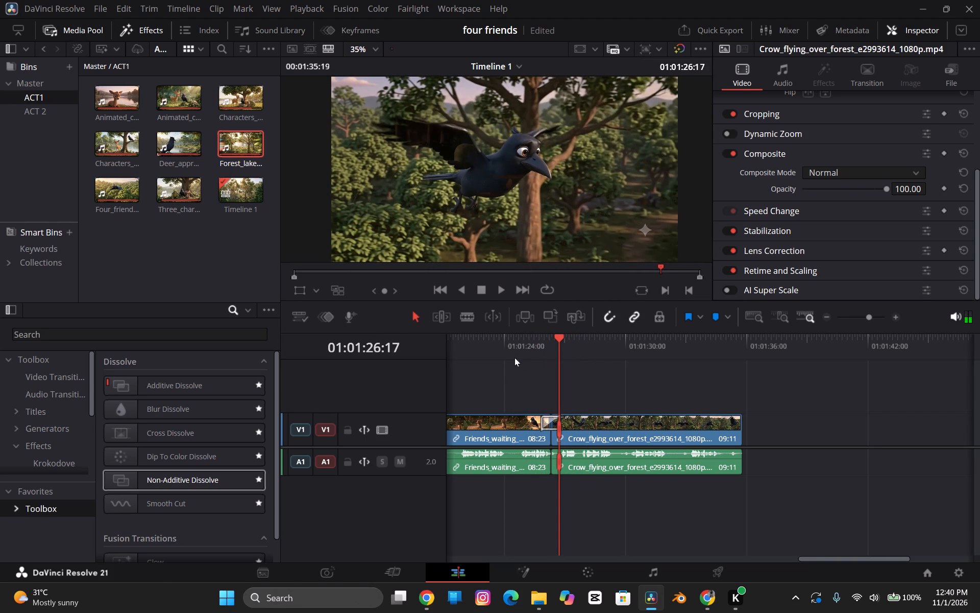
pyautogui.moveTo(553, 337); pyautogui.dragTo(453, 341)
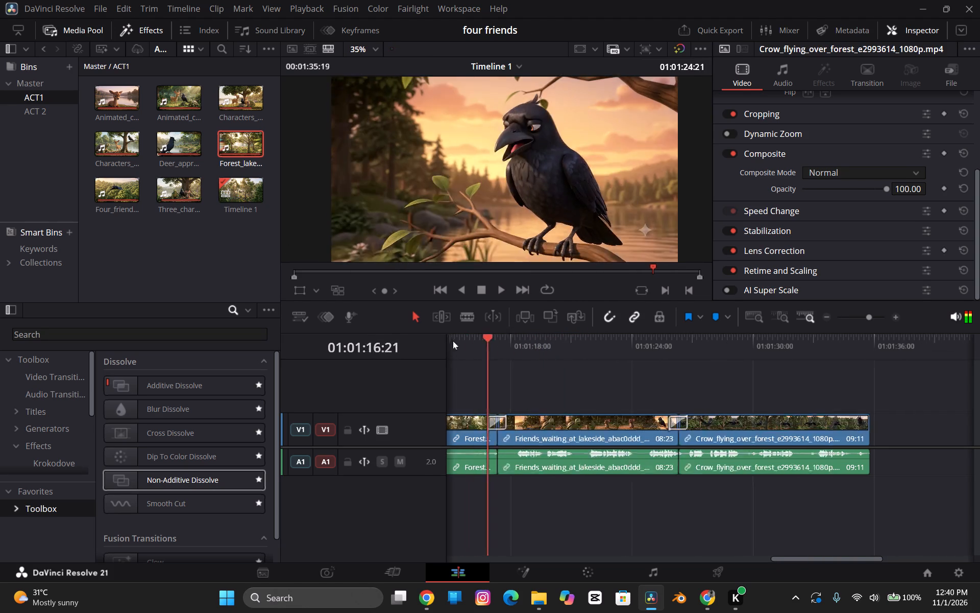
pyautogui.moveTo(453, 341); pyautogui.dragTo(973, 372)
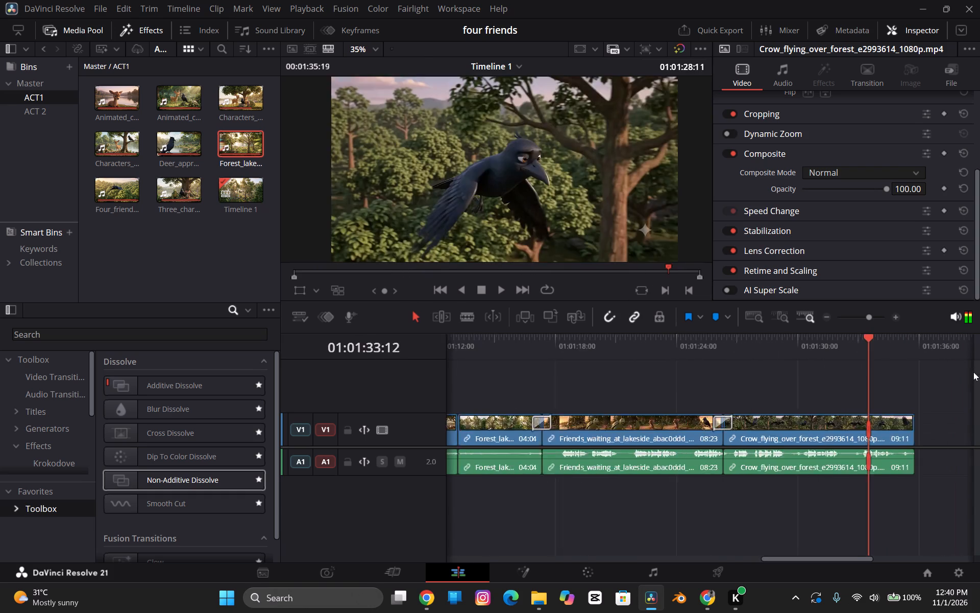
pyautogui.moveTo(973, 372); pyautogui.dragTo(523, 328)
pyautogui.moveTo(870, 560); pyautogui.dragTo(776, 532)
pyautogui.click(703, 356)
pyautogui.press('space')
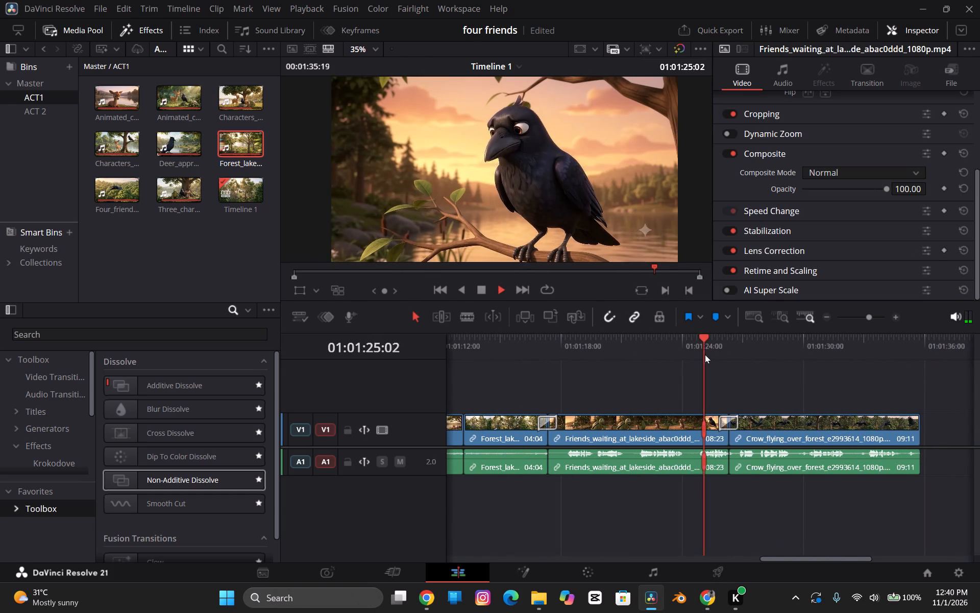
pyautogui.press('space')
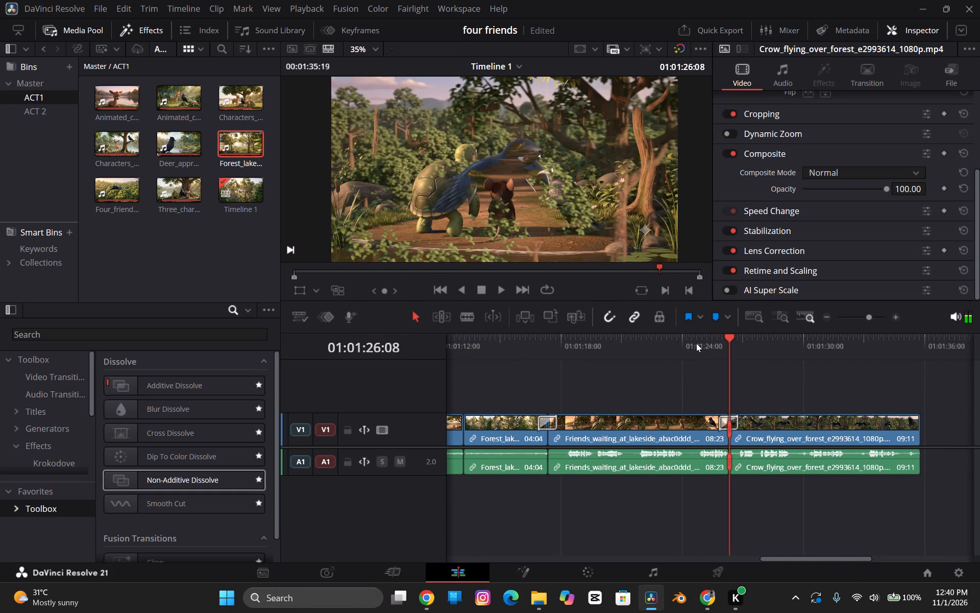
pyautogui.click(696, 343)
pyautogui.press('space')
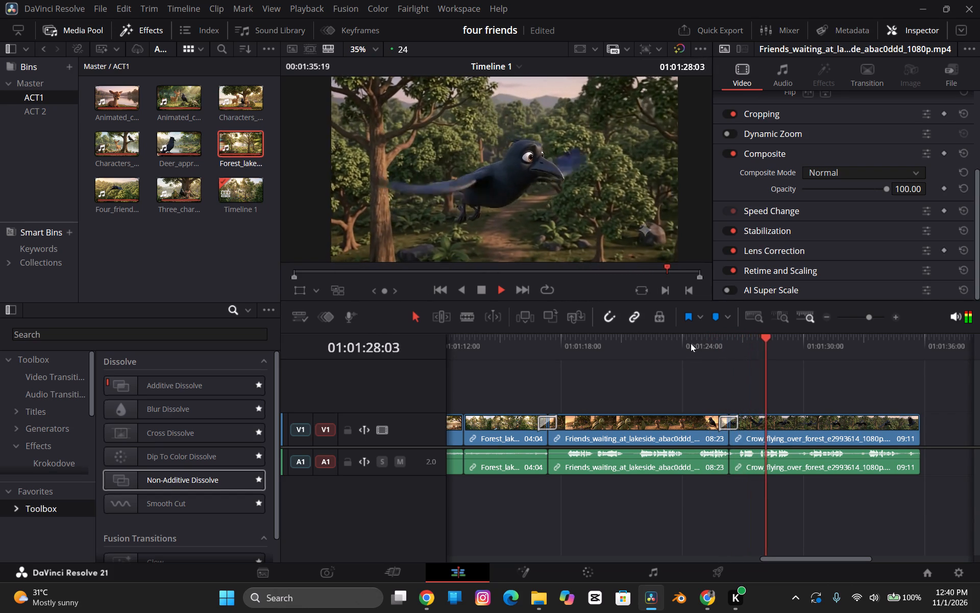
pyautogui.click(693, 343)
pyautogui.press('space')
pyautogui.press('space')
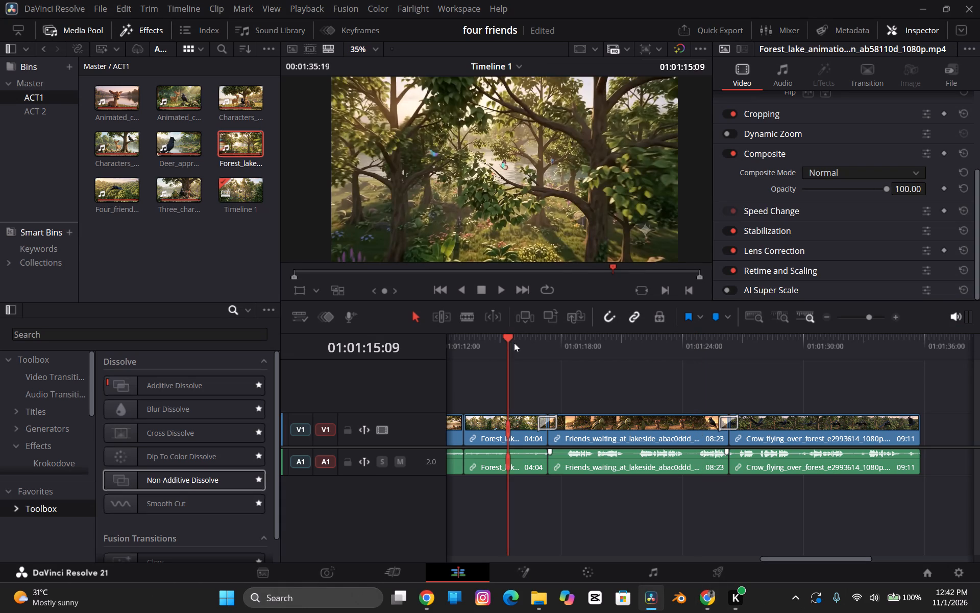
pyautogui.press('space')
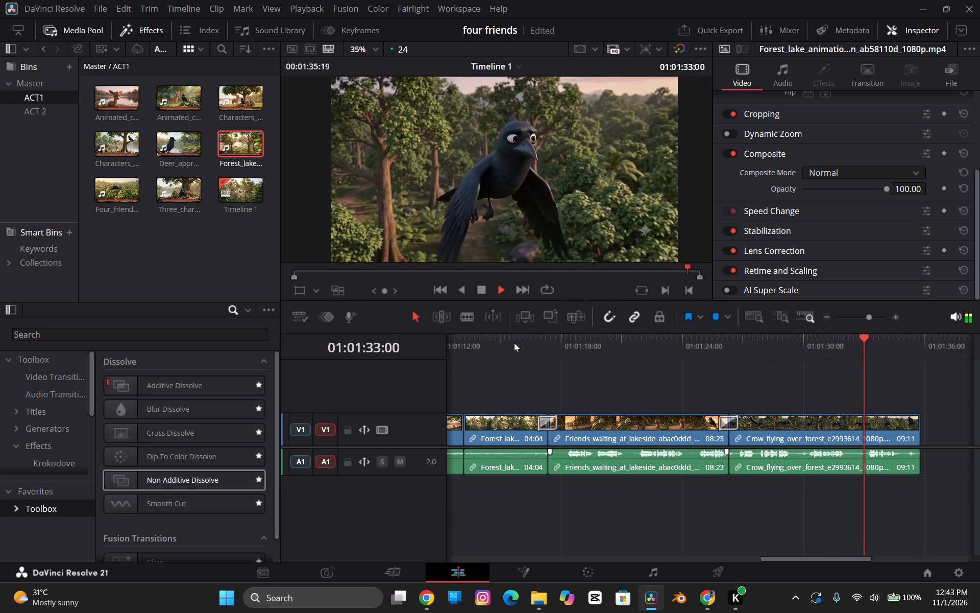
pyautogui.press('n')
# Import the downloaded Deer_trapped_in_rope_net 1080p video from Chrome into the ACT1 bin of the DaVinci Resolve project.
pyautogui.click(709, 606)
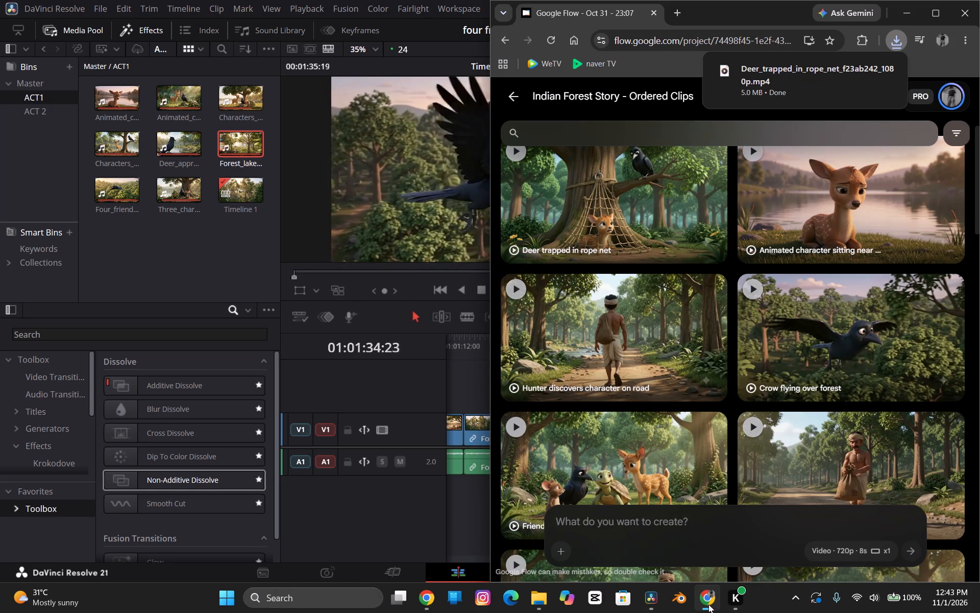
pyautogui.moveTo(845, 90); pyautogui.dragTo(117, 228)
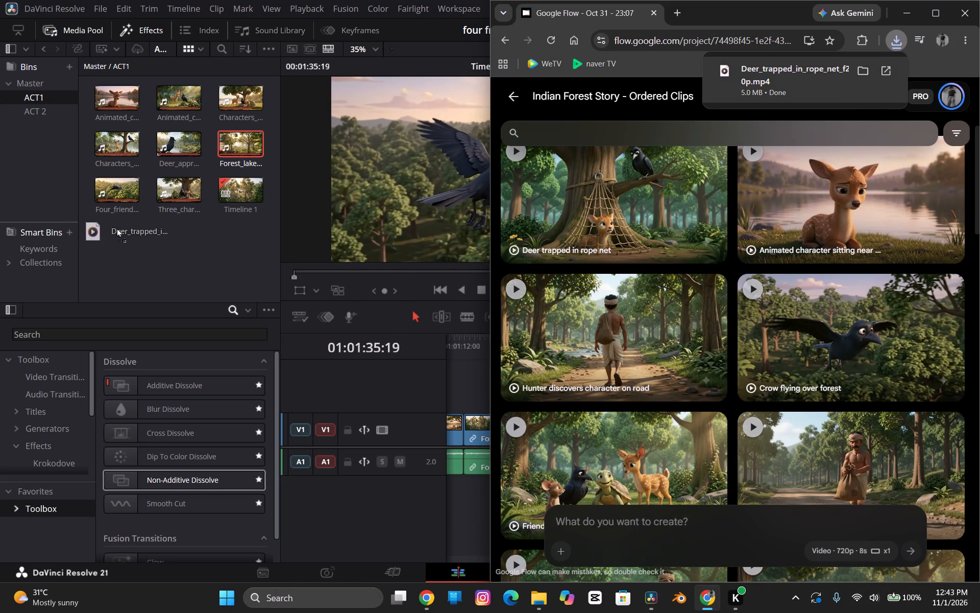
pyautogui.moveTo(117, 228); pyautogui.dragTo(120, 222)
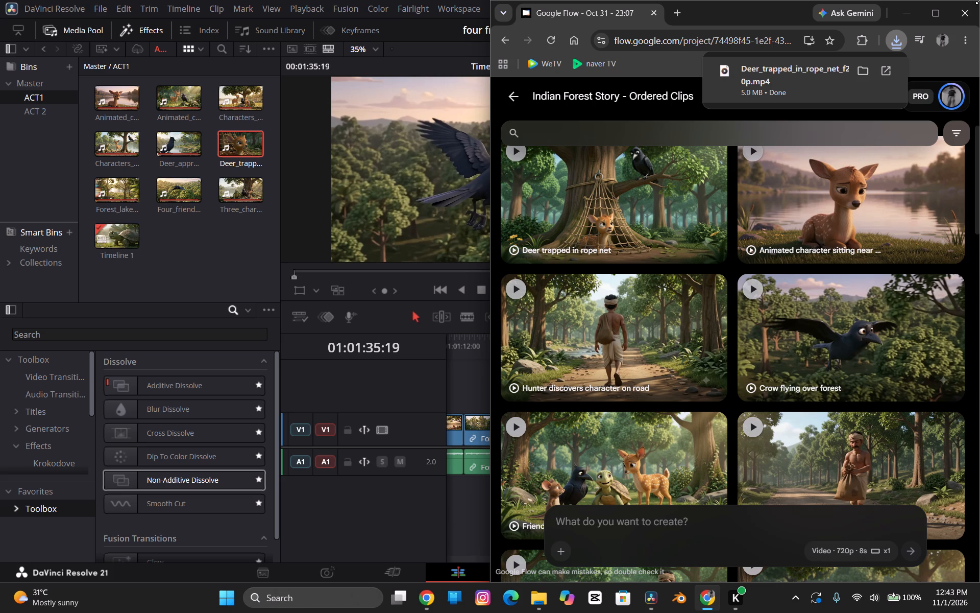
pyautogui.click(436, 234)
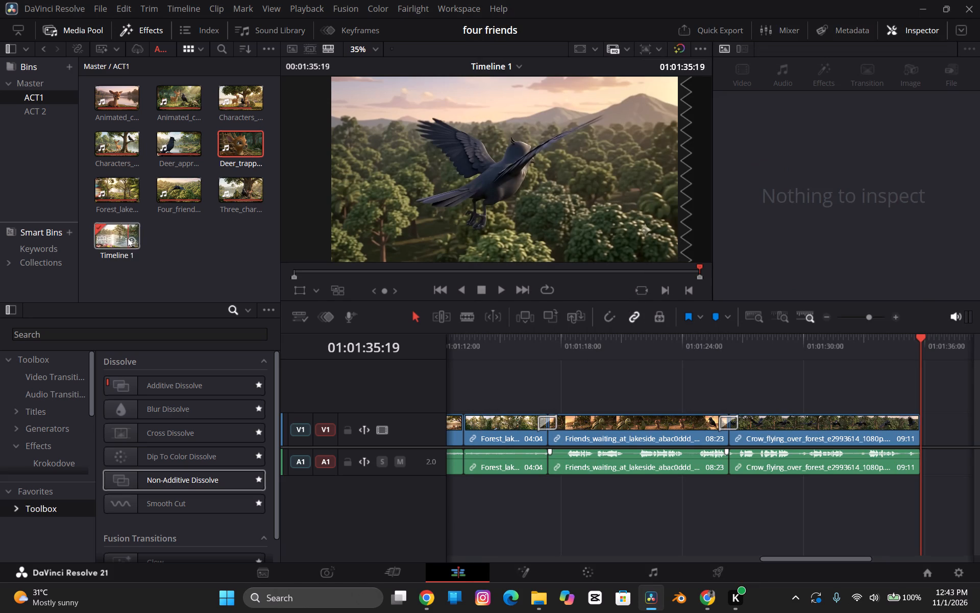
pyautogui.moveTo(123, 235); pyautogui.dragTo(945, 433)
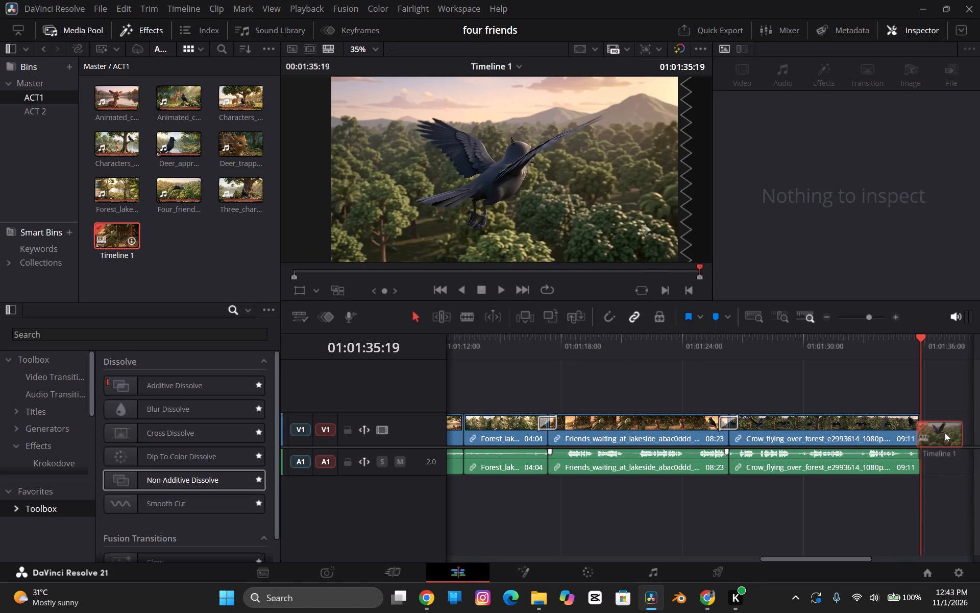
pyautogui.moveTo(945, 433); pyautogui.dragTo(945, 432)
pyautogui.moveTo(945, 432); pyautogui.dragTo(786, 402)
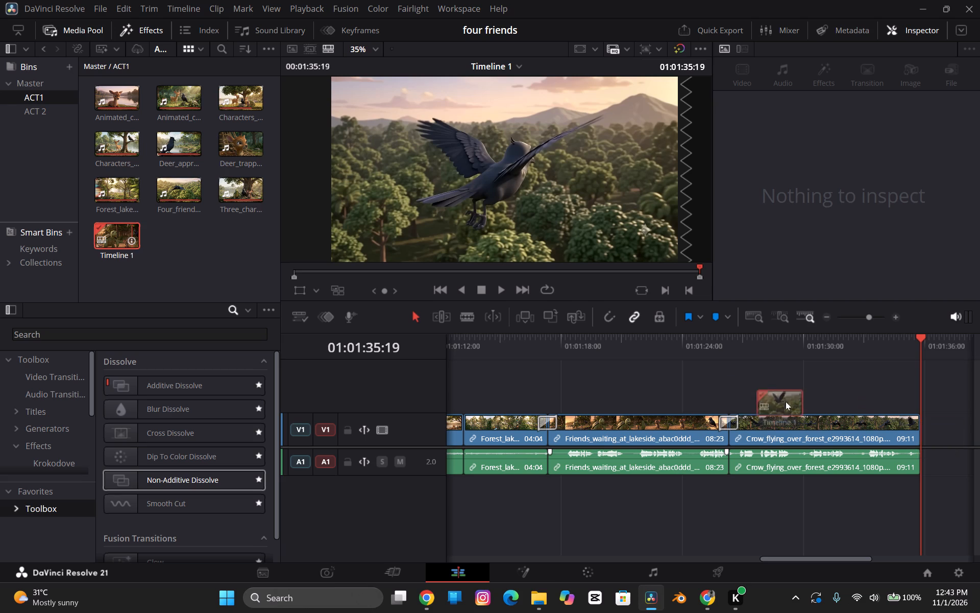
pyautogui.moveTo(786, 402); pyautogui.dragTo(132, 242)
# Place the Deer_trapped_in_rope_net clip on tracks V1 and A1 directly after the Crow_flying_over_forest clip.
pyautogui.click(234, 138)
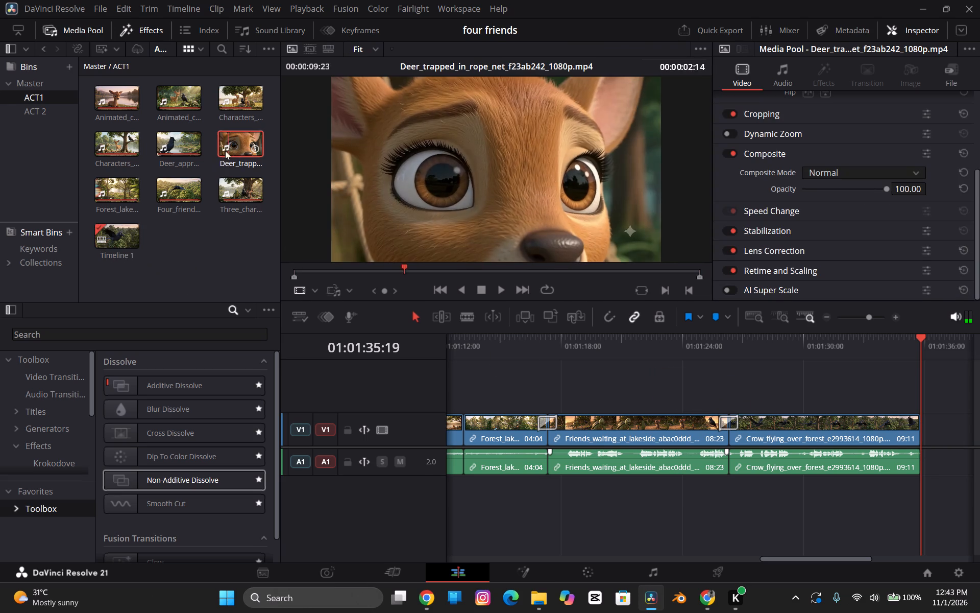
pyautogui.moveTo(227, 145); pyautogui.dragTo(913, 433)
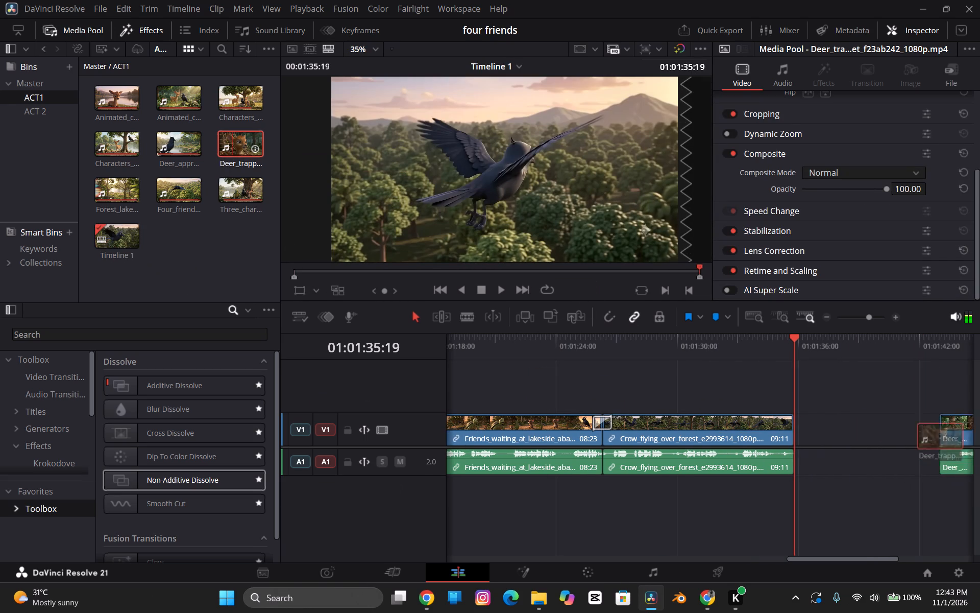
pyautogui.moveTo(913, 433); pyautogui.dragTo(795, 423)
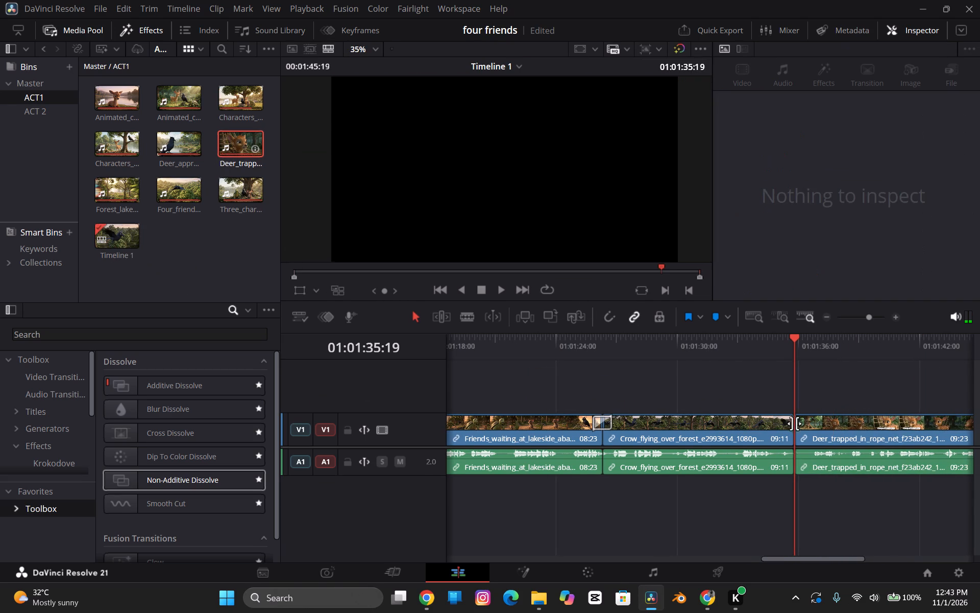
# Play across the cut between the crow flying clip and the deer net clip.
pyautogui.click(752, 350)
pyautogui.press('space')
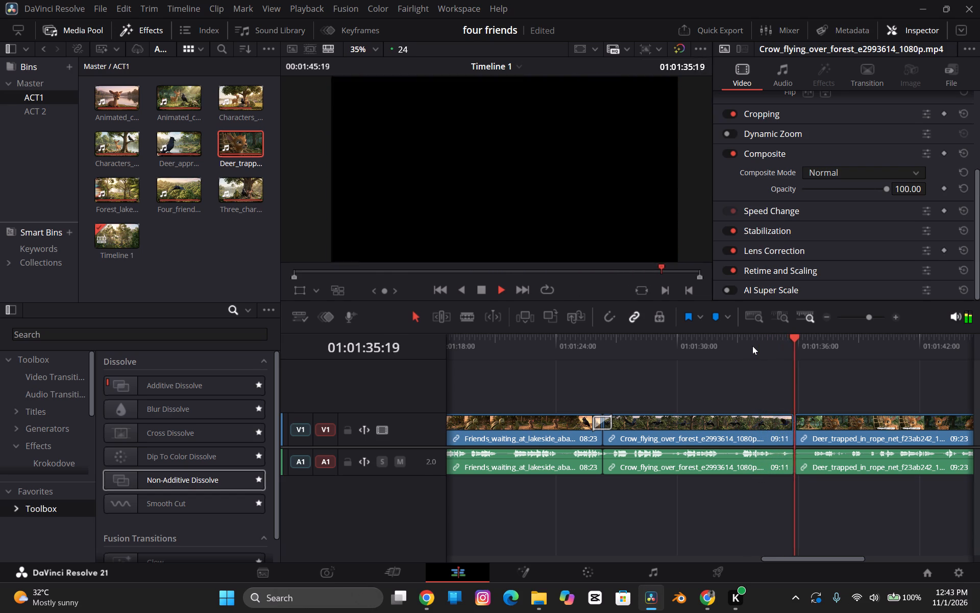
pyautogui.press('space')
pyautogui.press('space')
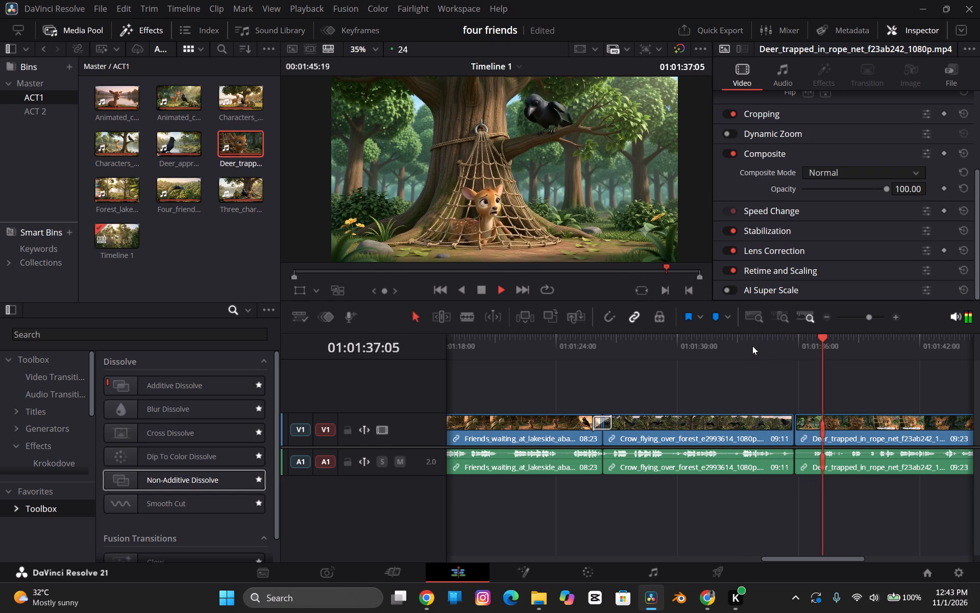
pyautogui.press('space')
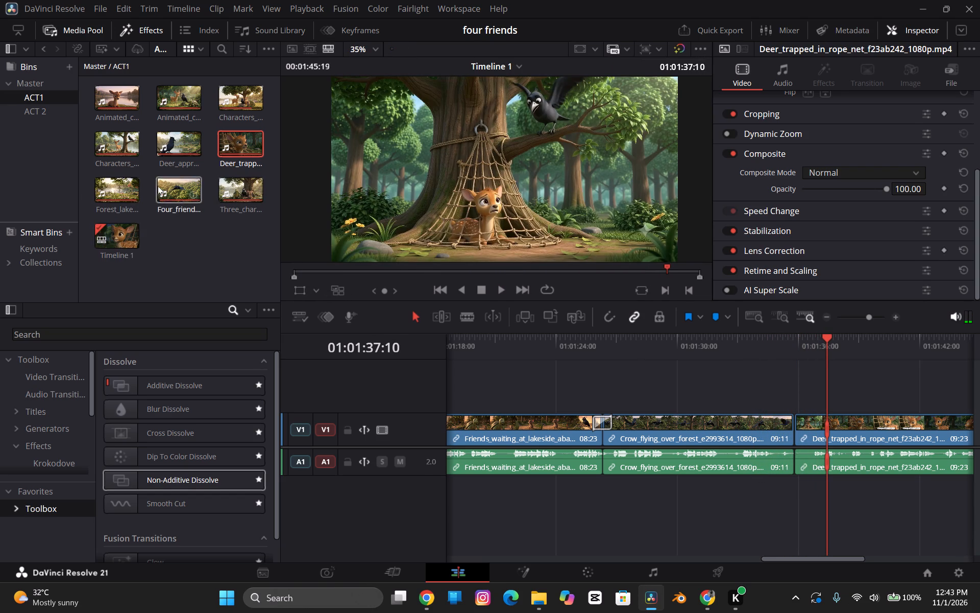
# Move the Deer_trapped_in_rope_net clip from the ACT1 bin to the ACT 2 bin and open that bin.
pyautogui.moveTo(237, 150); pyautogui.dragTo(68, 112)
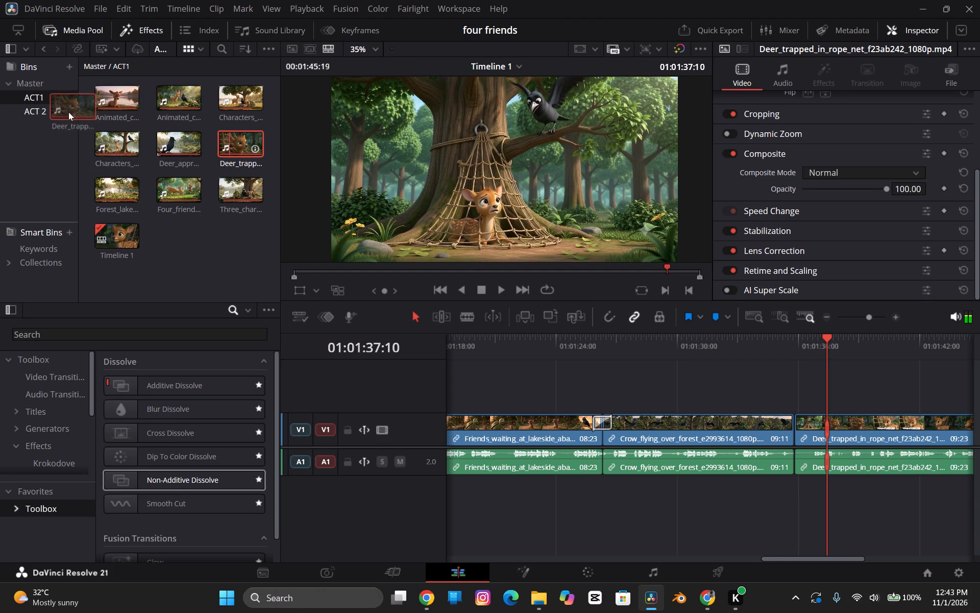
pyautogui.moveTo(68, 112); pyautogui.dragTo(66, 110)
pyautogui.click(62, 111)
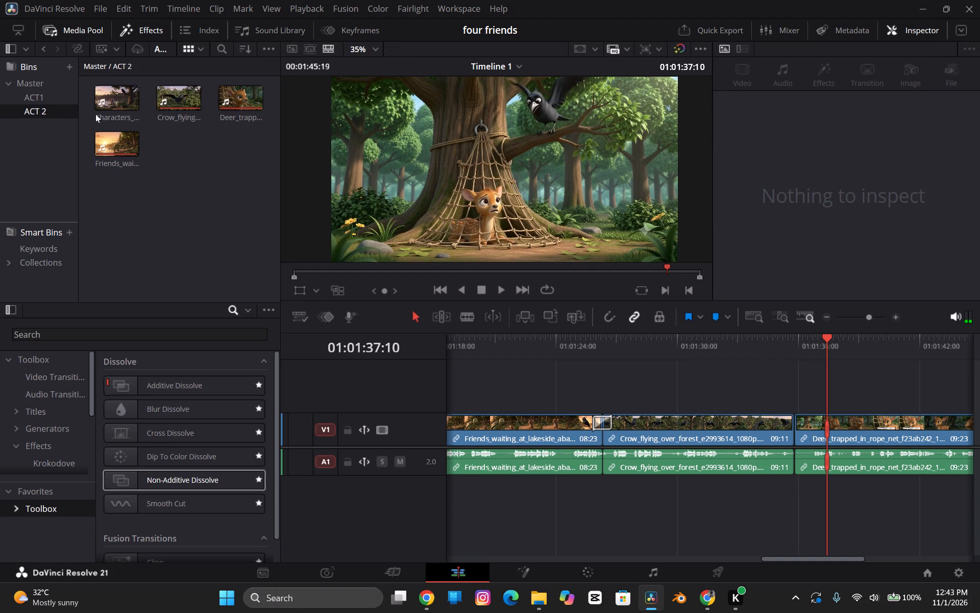
# Replay the cut from the crow flying clip into the deer net clip.
pyautogui.click(757, 348)
pyautogui.press('space')
pyautogui.press('space')
pyautogui.press('space')
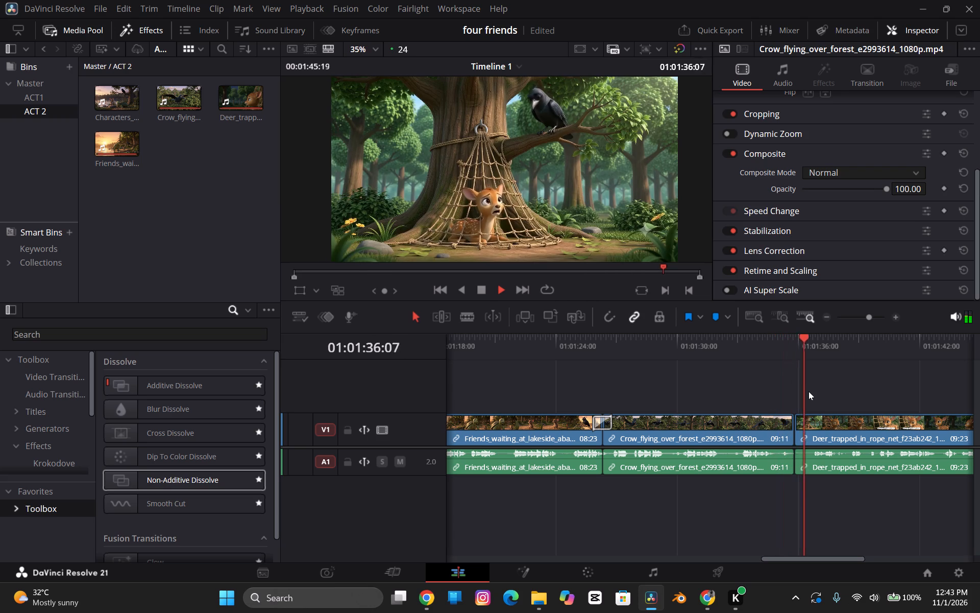
pyautogui.press('space')
# Add a Blur Dissolve transition to the end of the Crow_flying_over_forest clip.
pyautogui.click(793, 429)
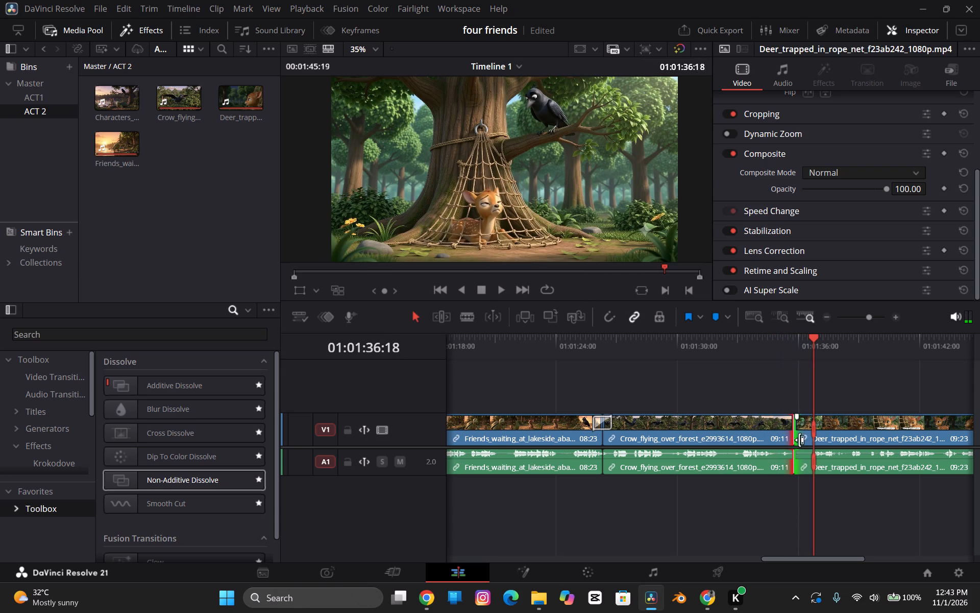
pyautogui.click(785, 347)
pyautogui.click(795, 428)
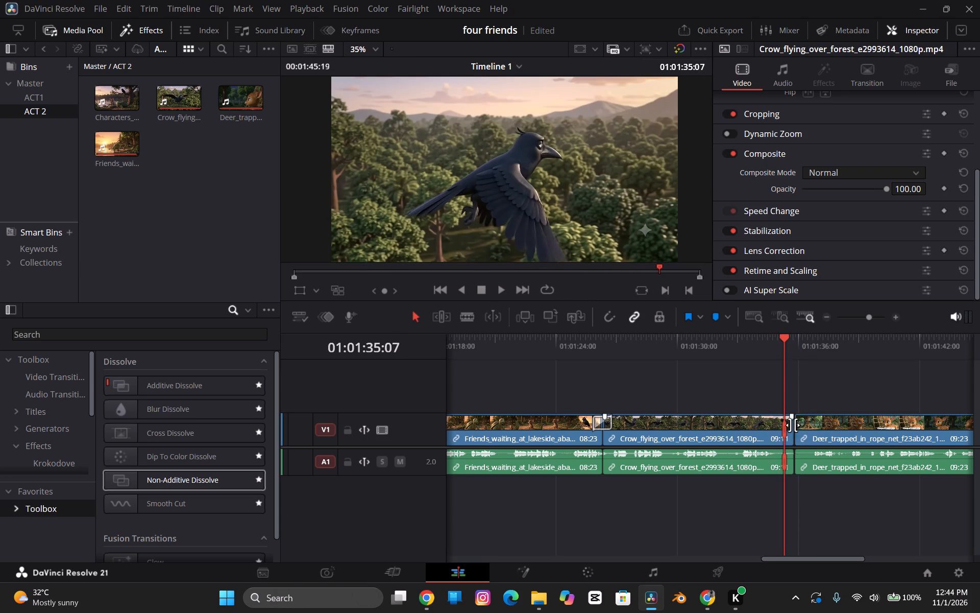
pyautogui.moveTo(130, 410); pyautogui.dragTo(632, 492)
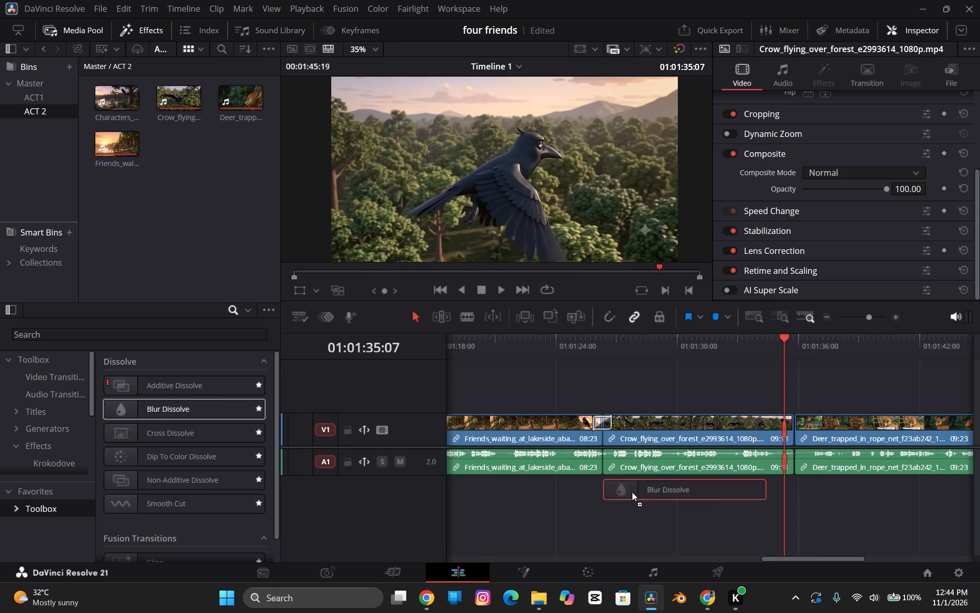
pyautogui.moveTo(632, 492); pyautogui.dragTo(768, 426)
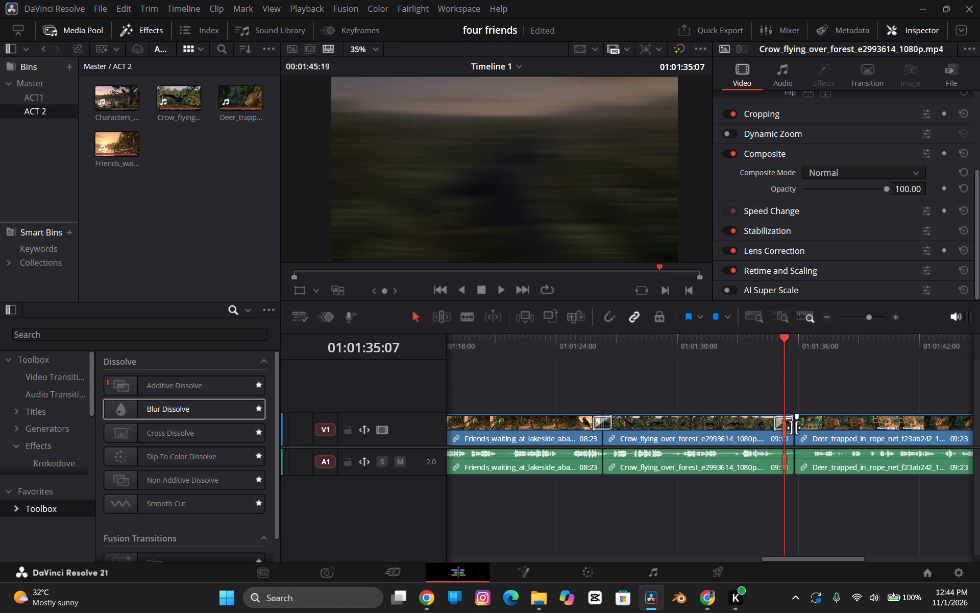
# Shorten the Blur Dissolve at the end of the crow clip to 16 frames and play it back.
pyautogui.moveTo(792, 426); pyautogui.dragTo(804, 425)
pyautogui.moveTo(778, 427); pyautogui.dragTo(797, 425)
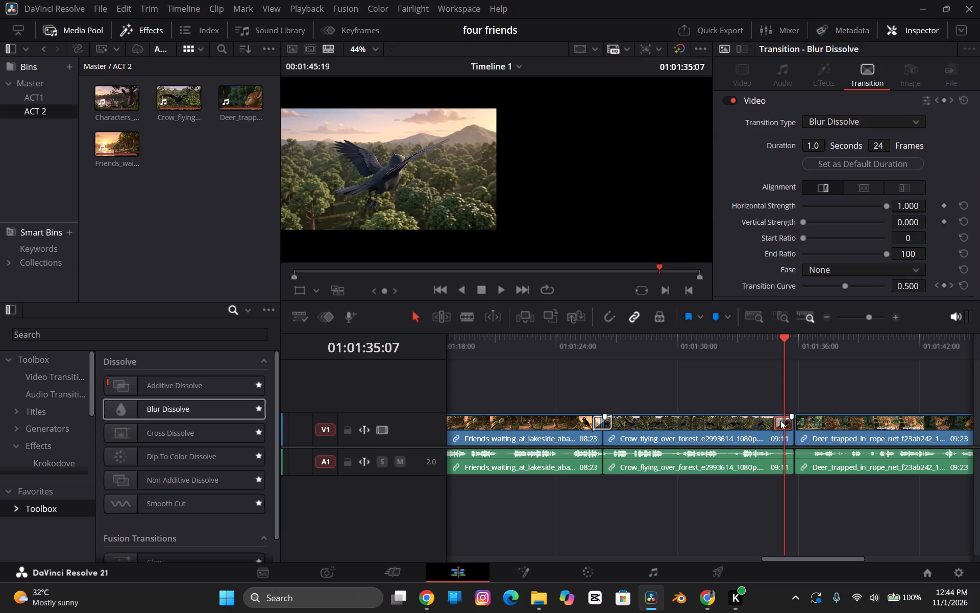
pyautogui.moveTo(776, 421); pyautogui.dragTo(773, 429)
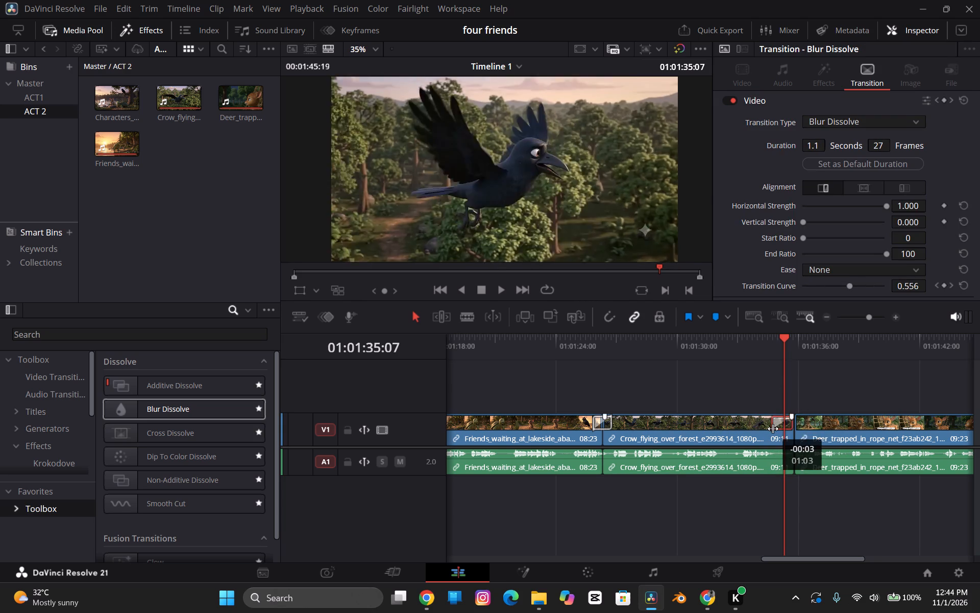
pyautogui.moveTo(773, 429); pyautogui.dragTo(783, 426)
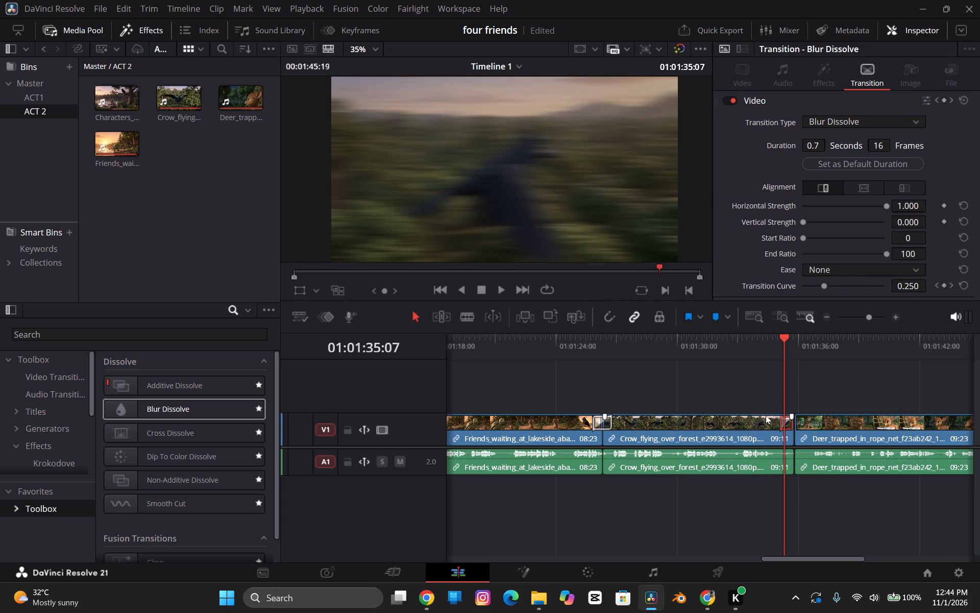
pyautogui.click(751, 352)
pyautogui.press('space')
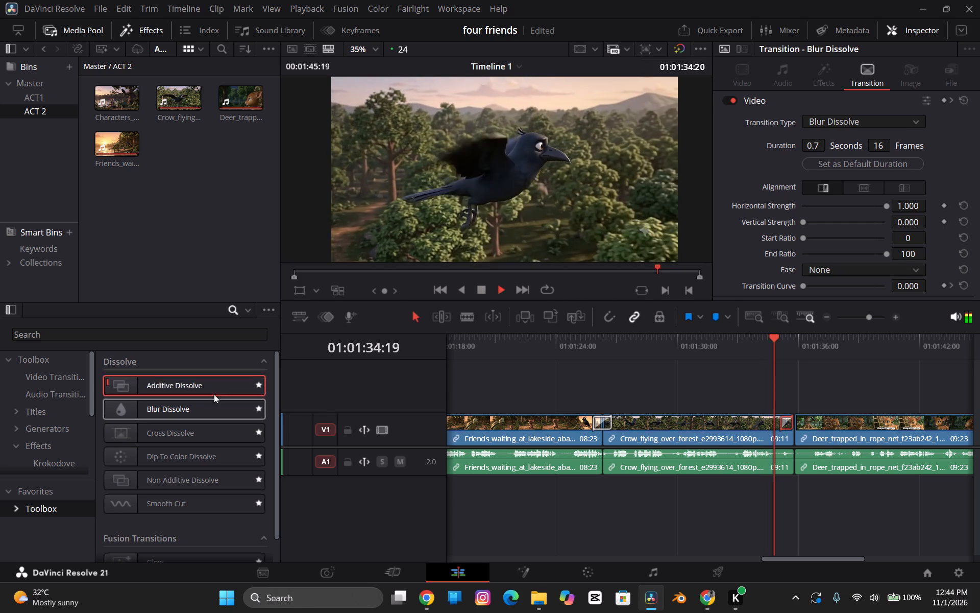
# Add a Blur Dissolve to the start of the Deer_trapped_in_rope_net clip and shorten it to 10 frames.
pyautogui.moveTo(198, 404); pyautogui.dragTo(797, 420)
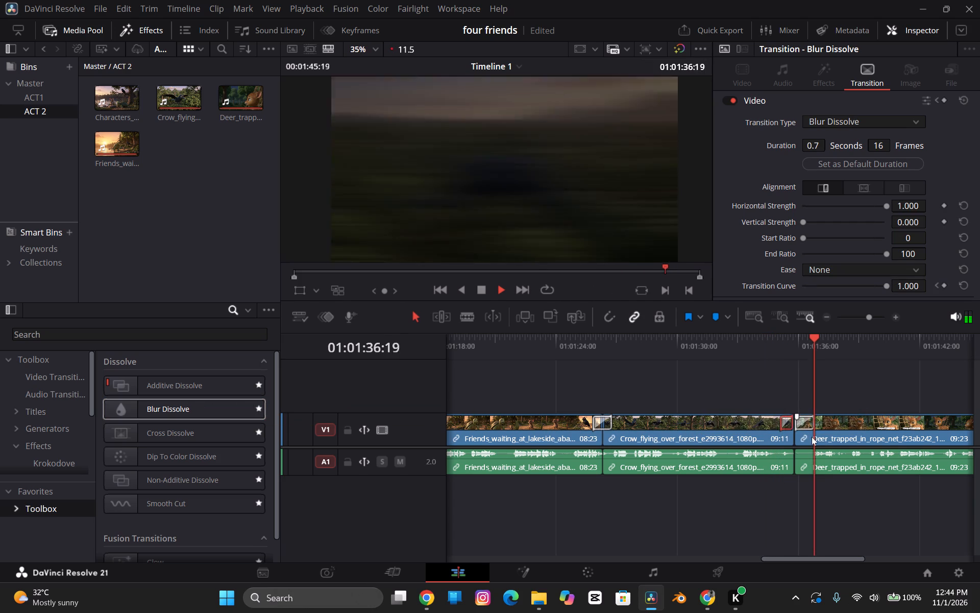
pyautogui.click(793, 429)
pyautogui.click(798, 423)
pyautogui.doubleClick(802, 426)
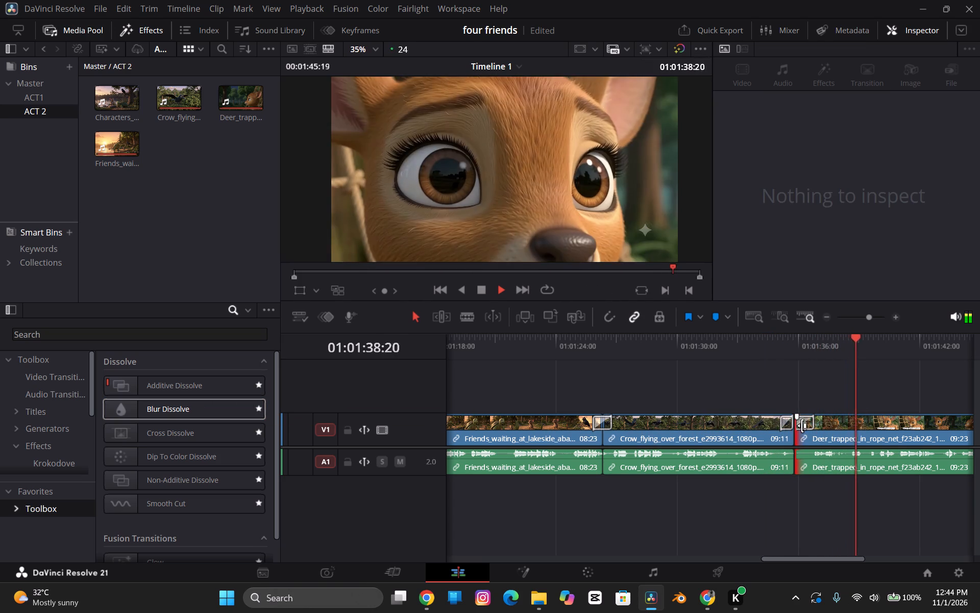
pyautogui.moveTo(814, 421); pyautogui.dragTo(802, 426)
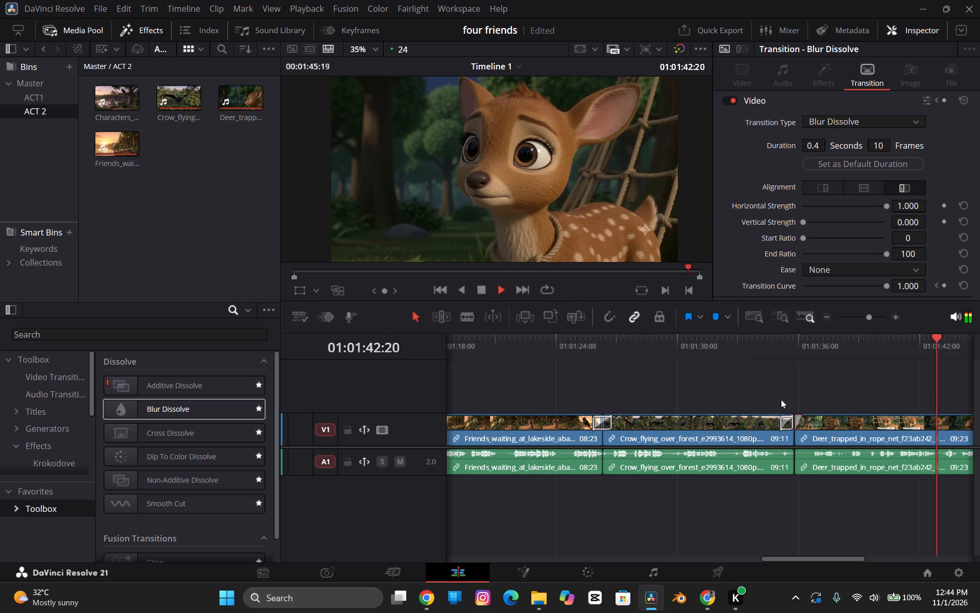
# Play through both Blur Dissolves into the deer net clip and pause partway through its dialogue.
pyautogui.click(765, 356)
pyautogui.press('space')
pyautogui.press('space')
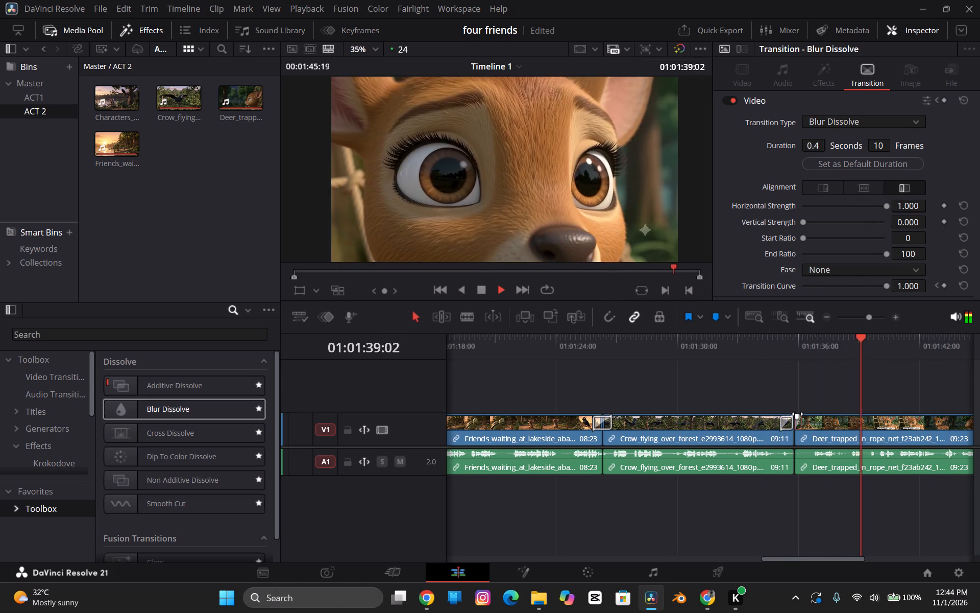
pyautogui.press('space')
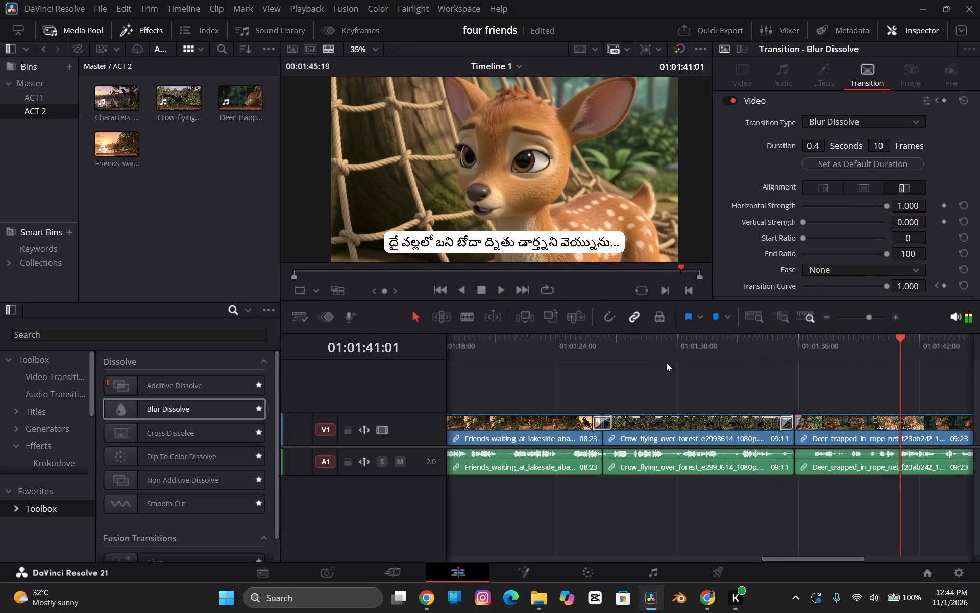
# Play the rest of the Deer_trapped_in_rope_net clip and replay its opening around the change to the deer close-up.
pyautogui.moveTo(383, 228); pyautogui.dragTo(601, 247)
pyautogui.press('space')
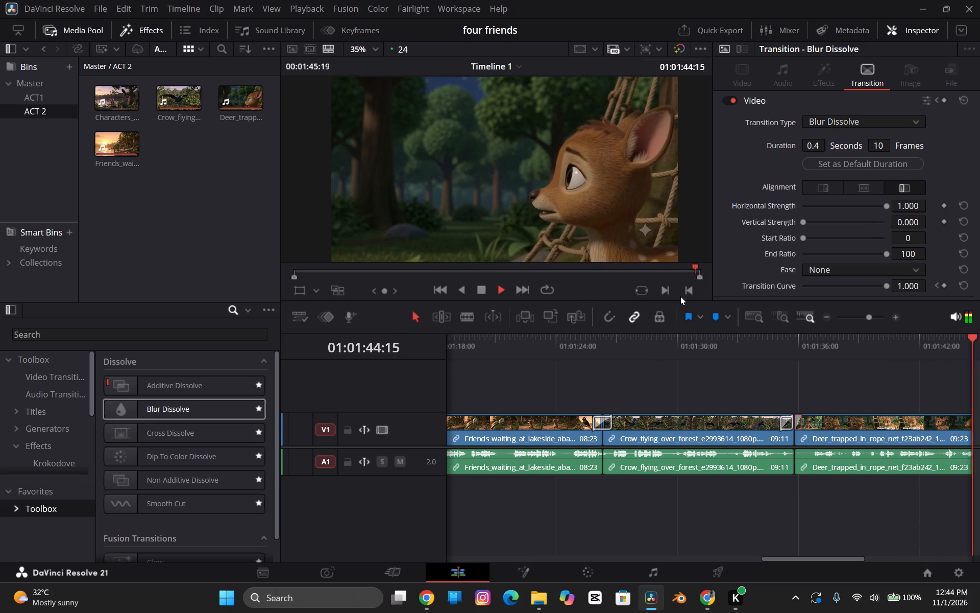
pyautogui.click(583, 340)
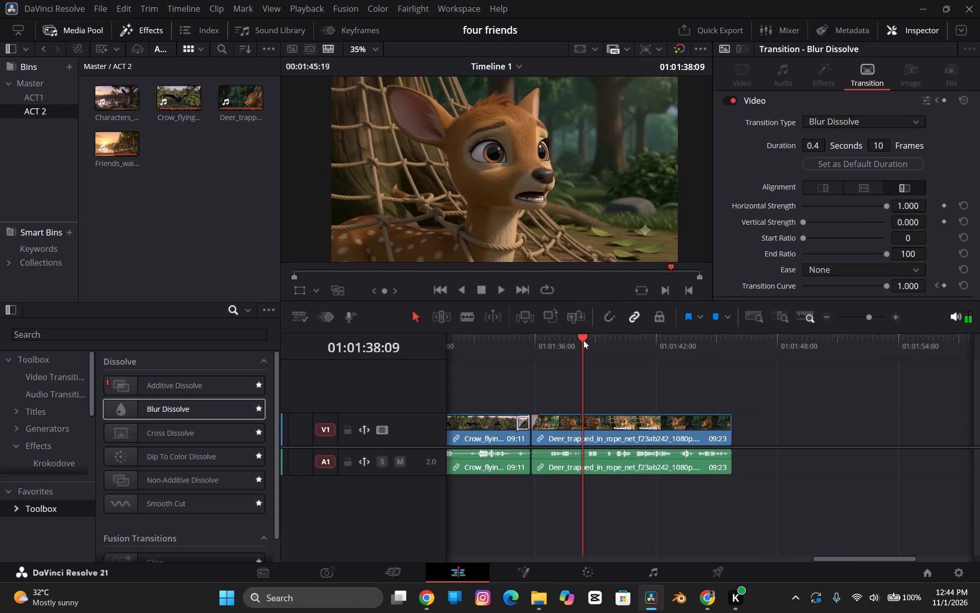
pyautogui.click(551, 344)
pyautogui.press('space')
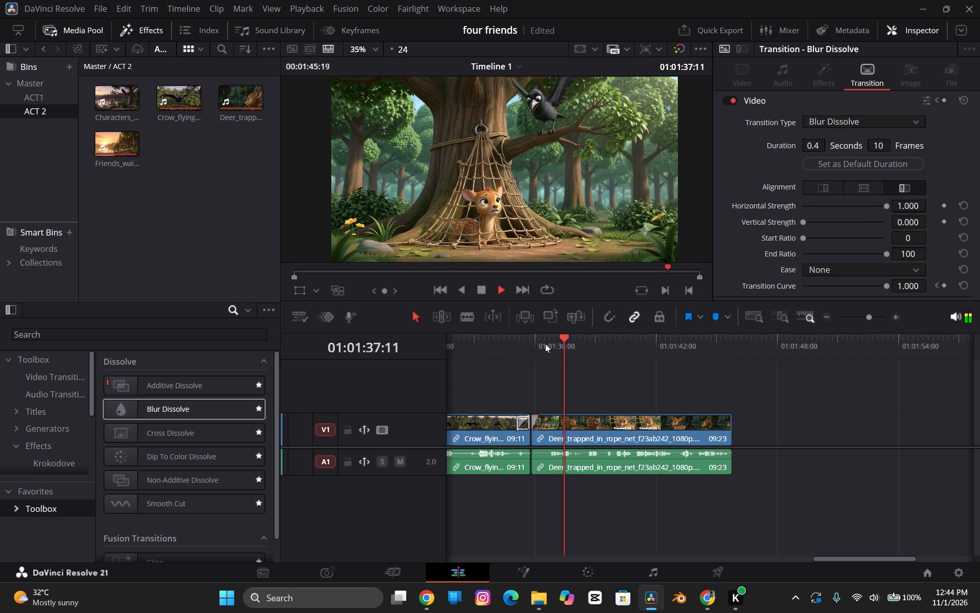
pyautogui.click(532, 341)
pyautogui.press('space')
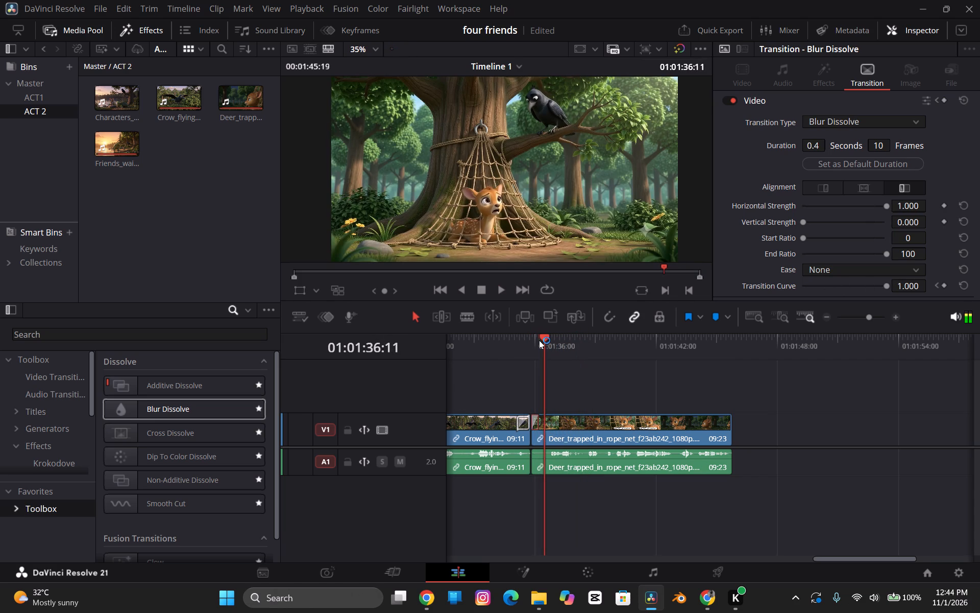
pyautogui.press('space')
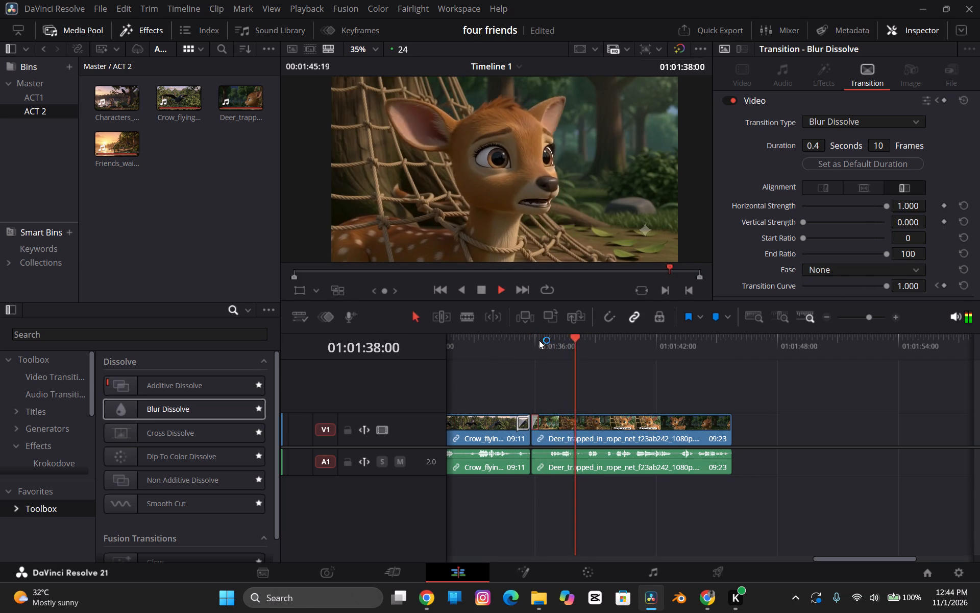
pyautogui.press('space')
pyautogui.click(542, 339)
pyautogui.press('space')
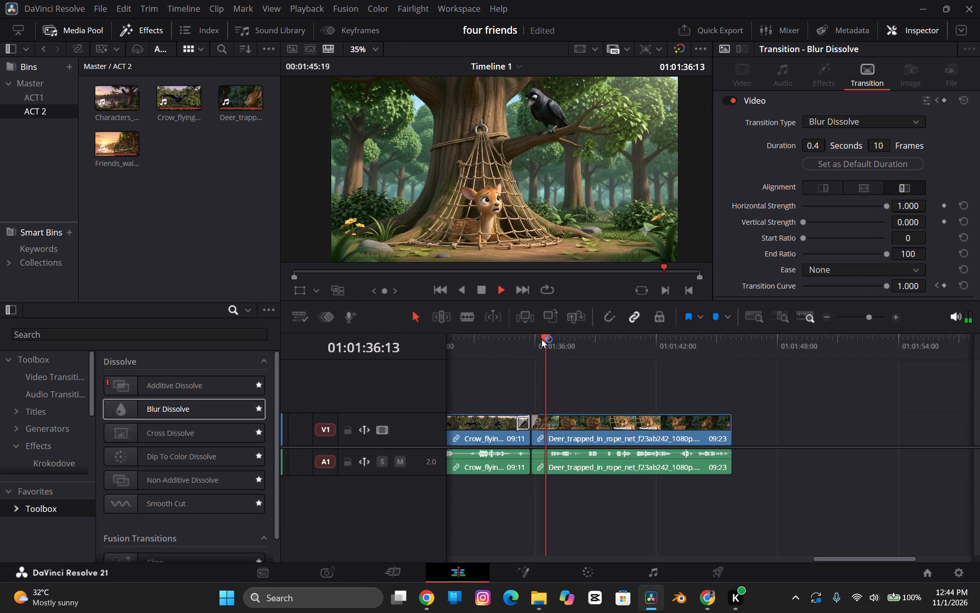
pyautogui.click(537, 340)
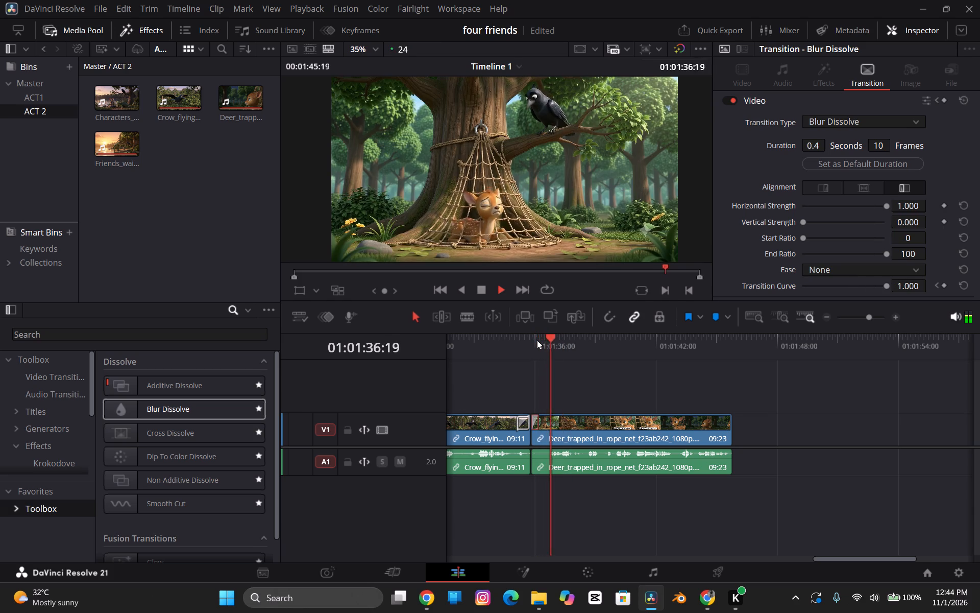
pyautogui.press('space')
pyautogui.press('space')
pyautogui.press('space')
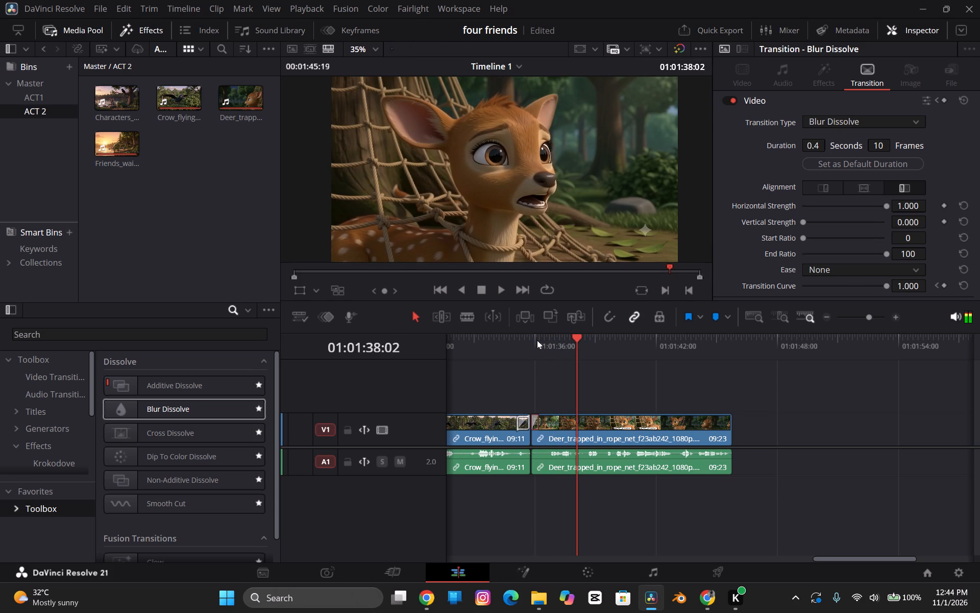
# Split the Deer_trapped_in_rope_net clip at 01:01:37:15, where the shot switches to the deer close-up.
pyautogui.click(569, 339)
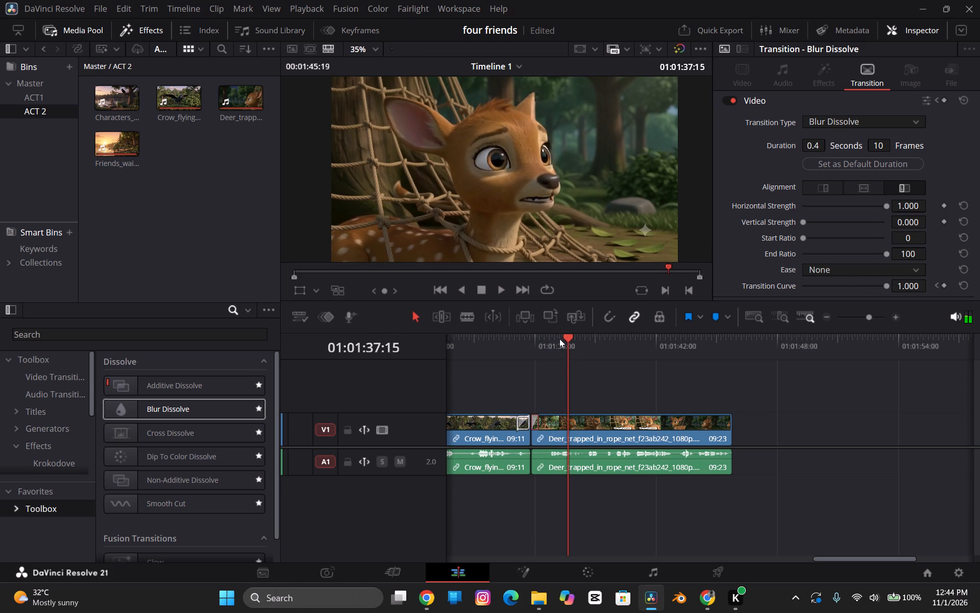
pyautogui.click(562, 339)
pyautogui.press('space')
pyautogui.press('space')
pyautogui.press('b')
pyautogui.press('a')
pyautogui.click(553, 427)
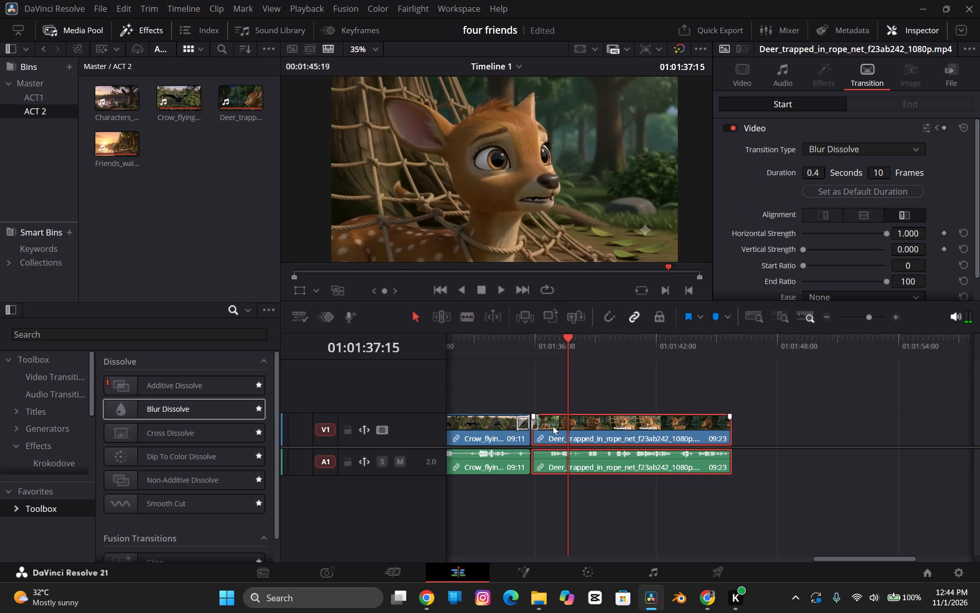
pyautogui.press('b')
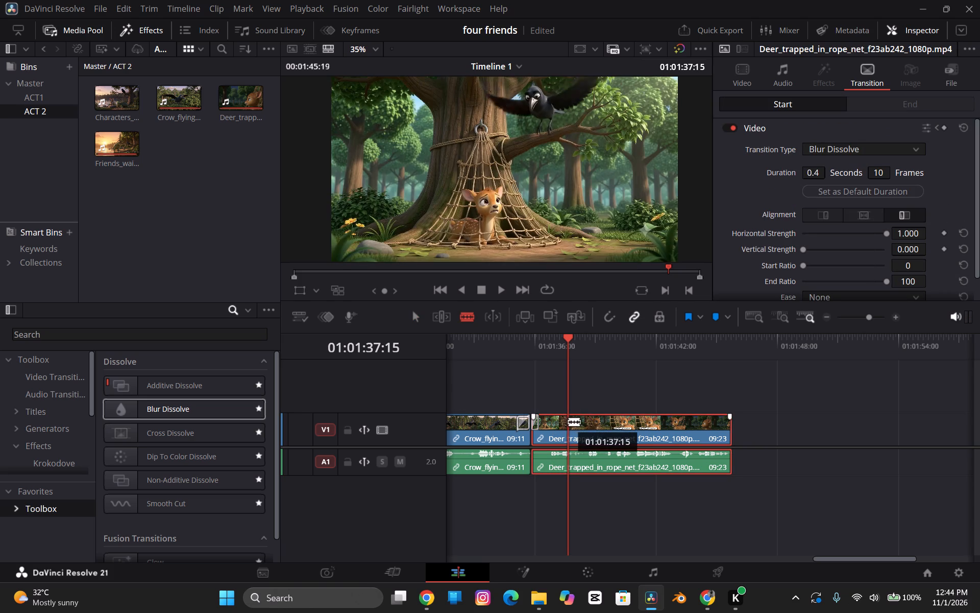
pyautogui.click(568, 422)
pyautogui.press('a')
# Copy the deer clip's short opening segment and paste it at the end of the last deer clip on the timeline.
pyautogui.click(553, 432)
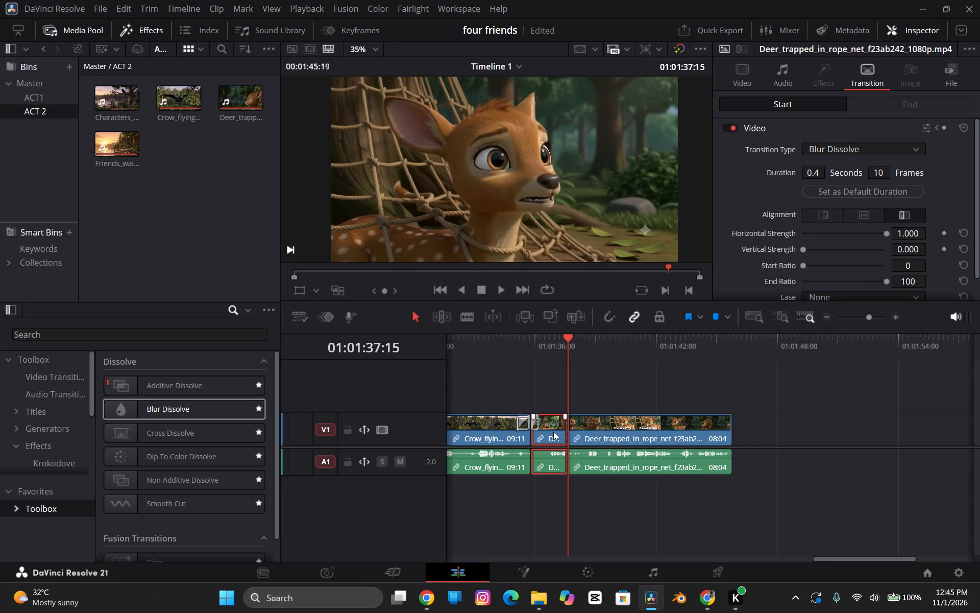
pyautogui.hotkey('ctrl', 'c')
pyautogui.click(744, 432)
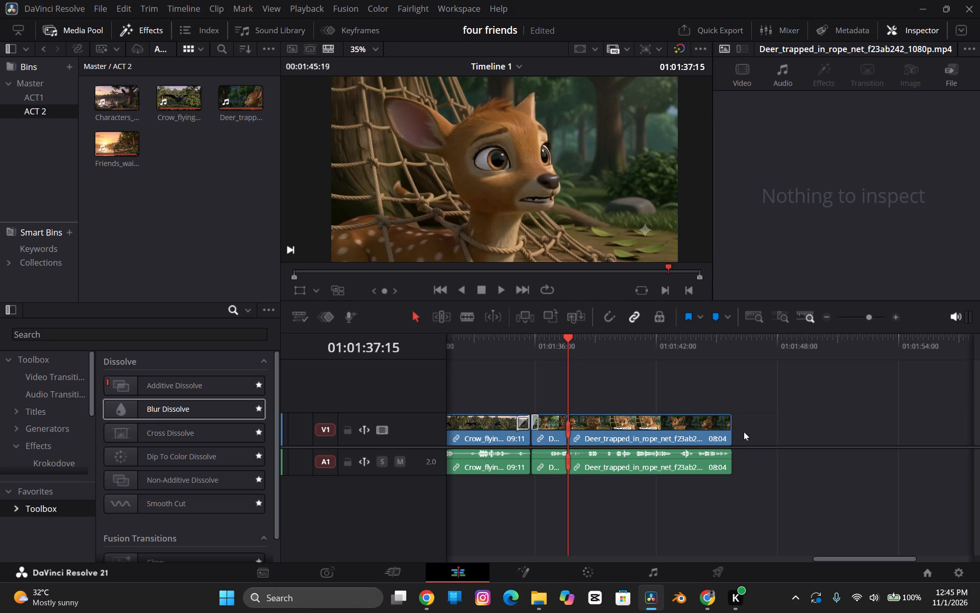
pyautogui.hotkey('ctrl', 'v')
pyautogui.hotkey('ctrl', 'z')
pyautogui.keyDown('ctrl'); pyautogui.click(732, 342); pyautogui.keyUp('ctrl')
pyautogui.hotkey('ctrl', 'v')
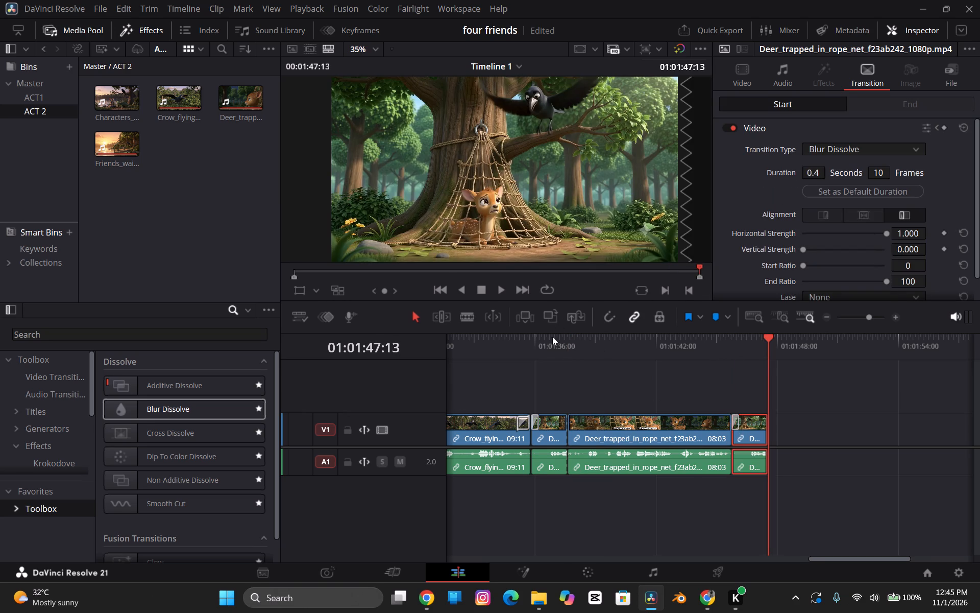
# Play back from the start of the deer clip across the new cut.
pyautogui.click(539, 347)
pyautogui.press('space')
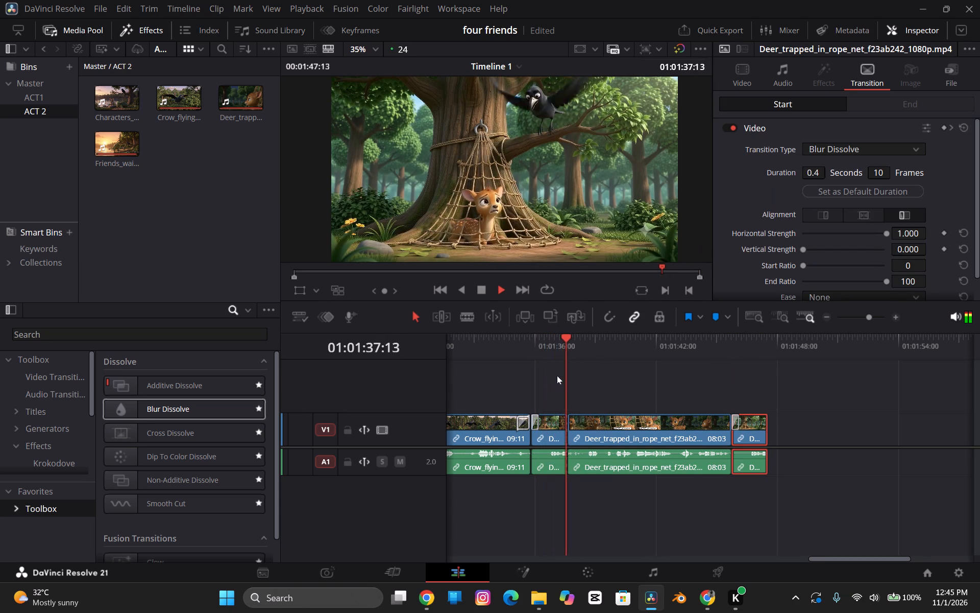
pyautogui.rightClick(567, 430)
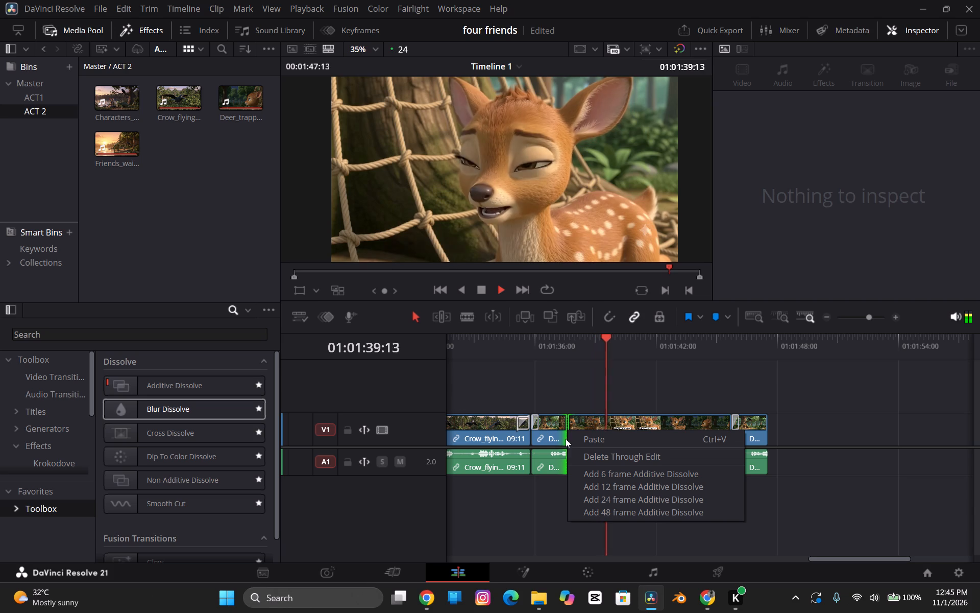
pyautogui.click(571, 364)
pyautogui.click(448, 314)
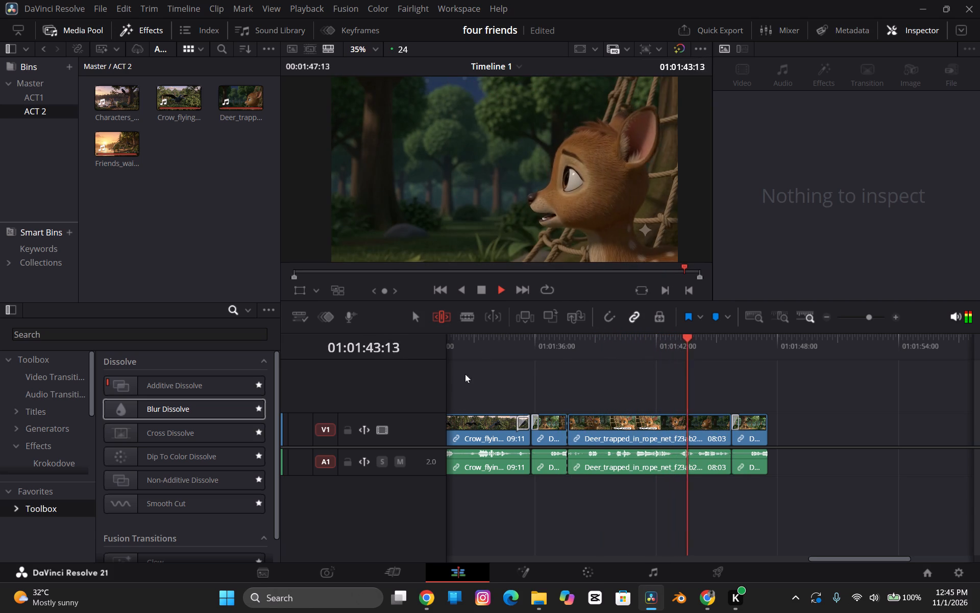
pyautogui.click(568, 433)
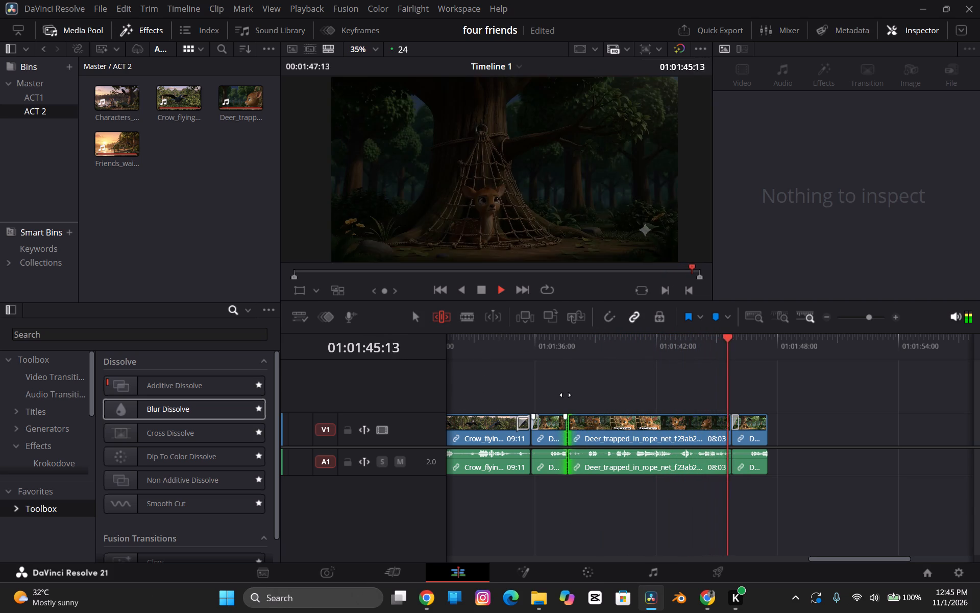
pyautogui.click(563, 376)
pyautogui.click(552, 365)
# Replay the deer clip, concentrating on the dialogue near the end of its longer segment.
pyautogui.click(551, 348)
pyautogui.press('space')
pyautogui.press('space')
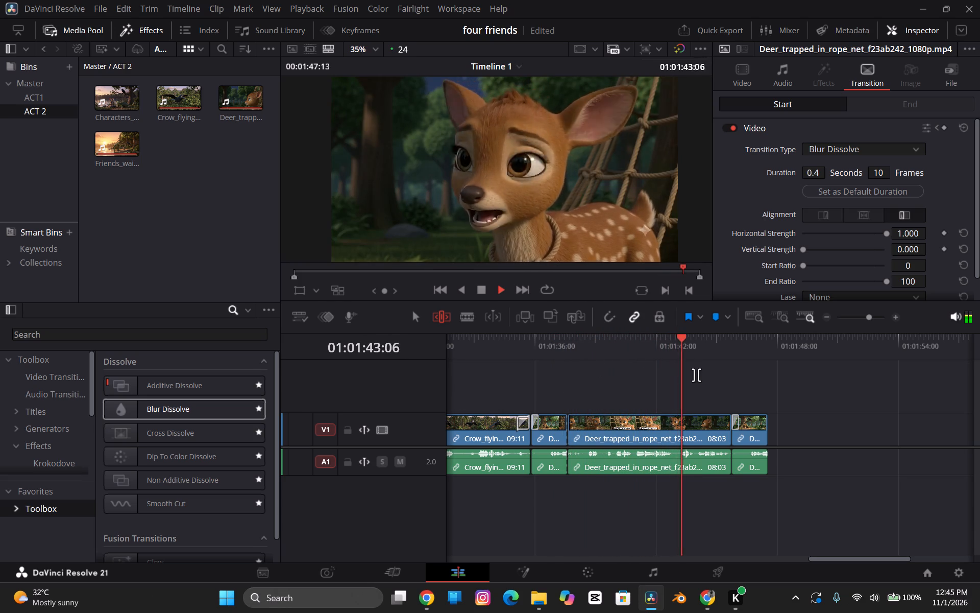
pyautogui.press('space')
pyautogui.click(683, 346)
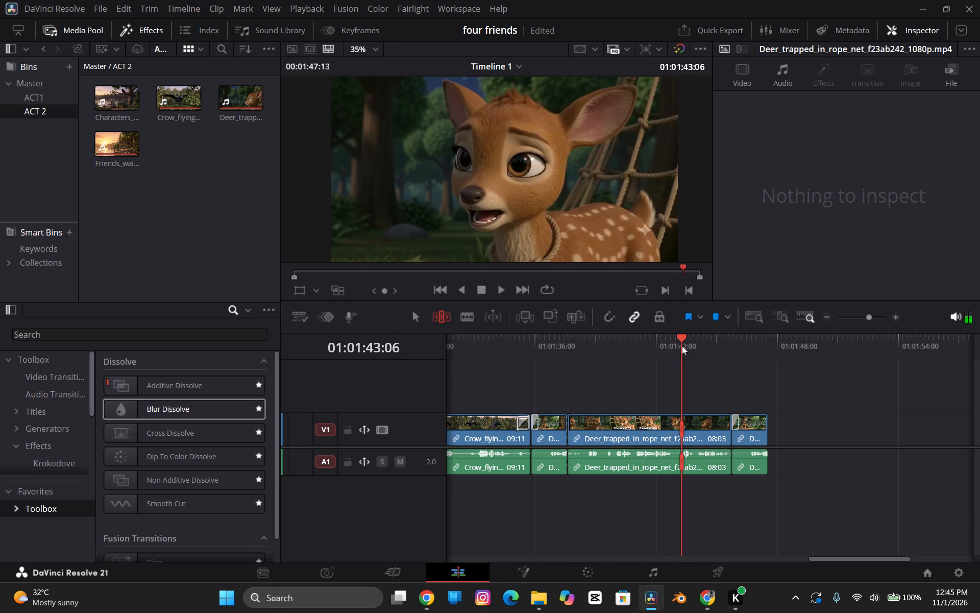
pyautogui.press('space')
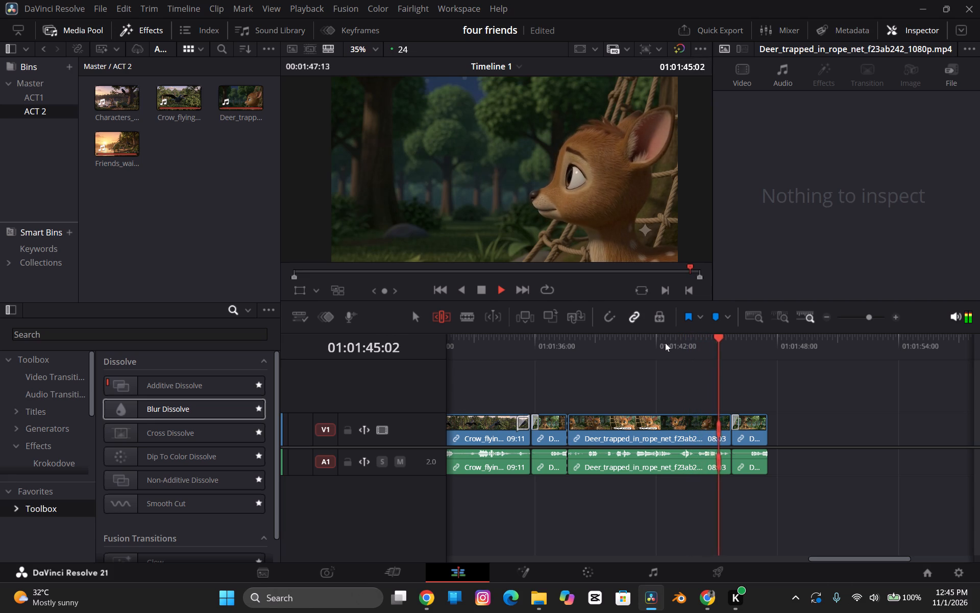
pyautogui.click(691, 344)
pyautogui.press('space')
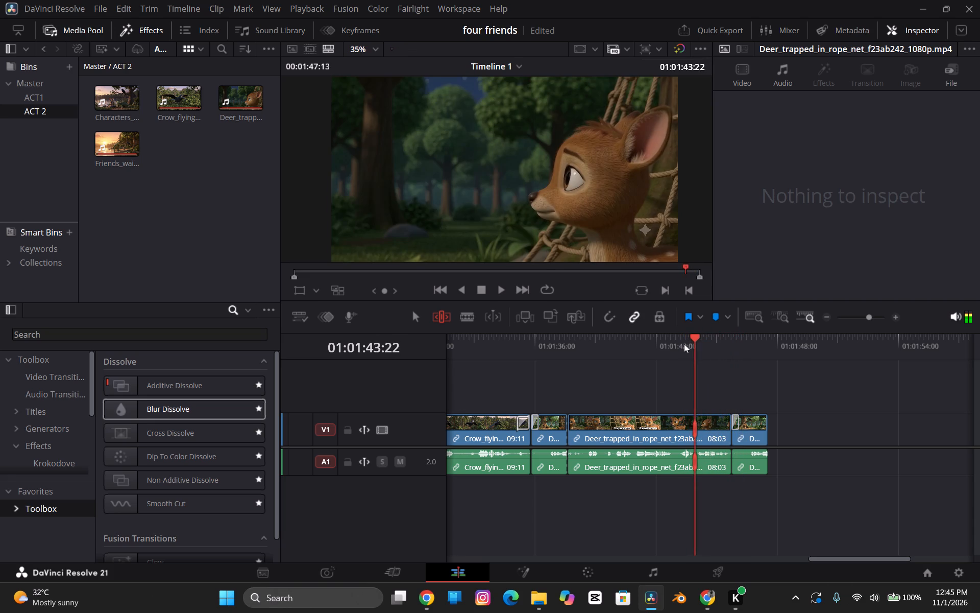
pyautogui.click(680, 344)
pyautogui.press('space')
pyautogui.press('space')
# Lock video track V1 and split only the deer clip's audio at 01:01:43:03.
pyautogui.click(660, 343)
pyautogui.press('space')
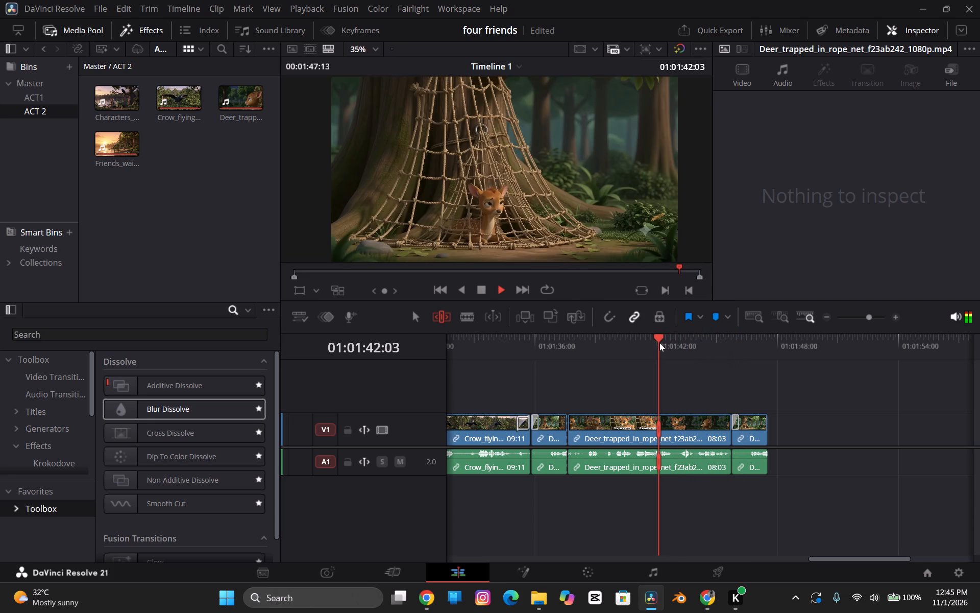
pyautogui.press('space')
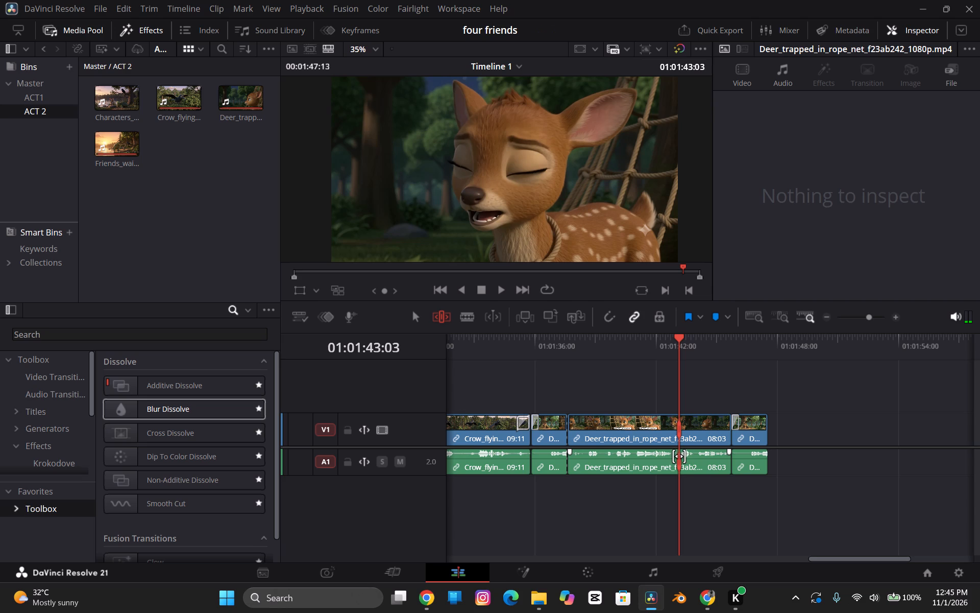
pyautogui.press('b')
pyautogui.click(346, 429)
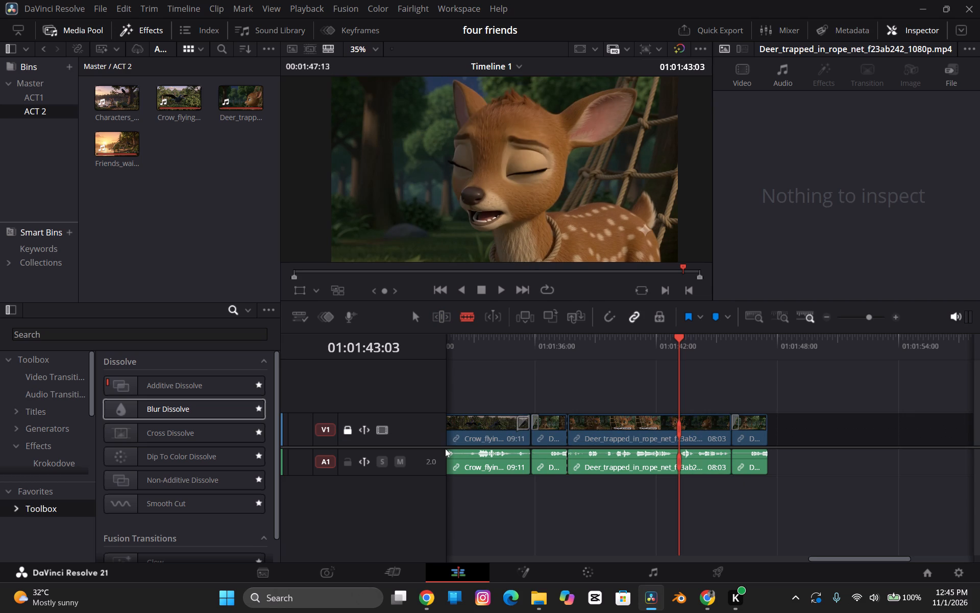
pyautogui.click(679, 466)
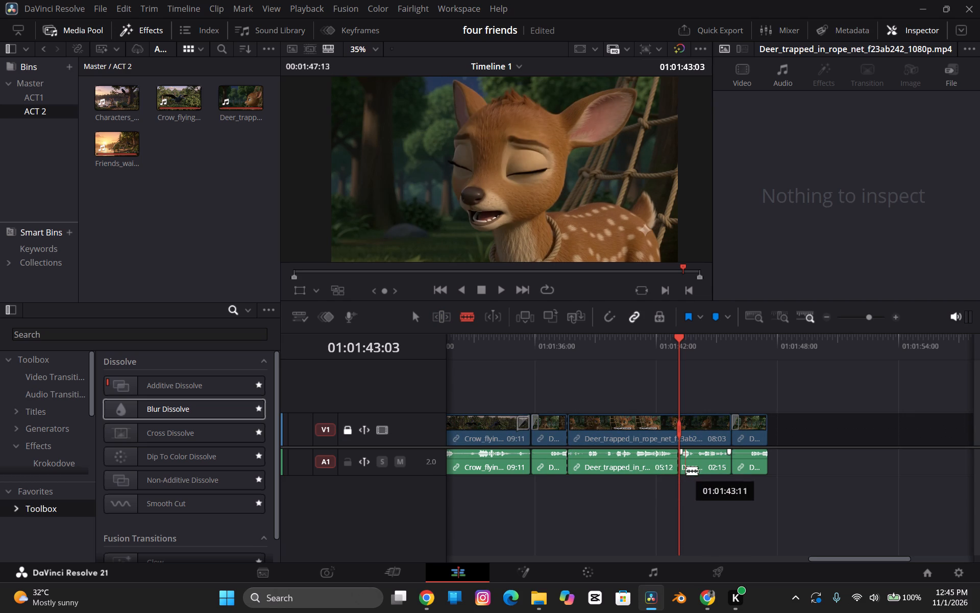
pyautogui.press('a')
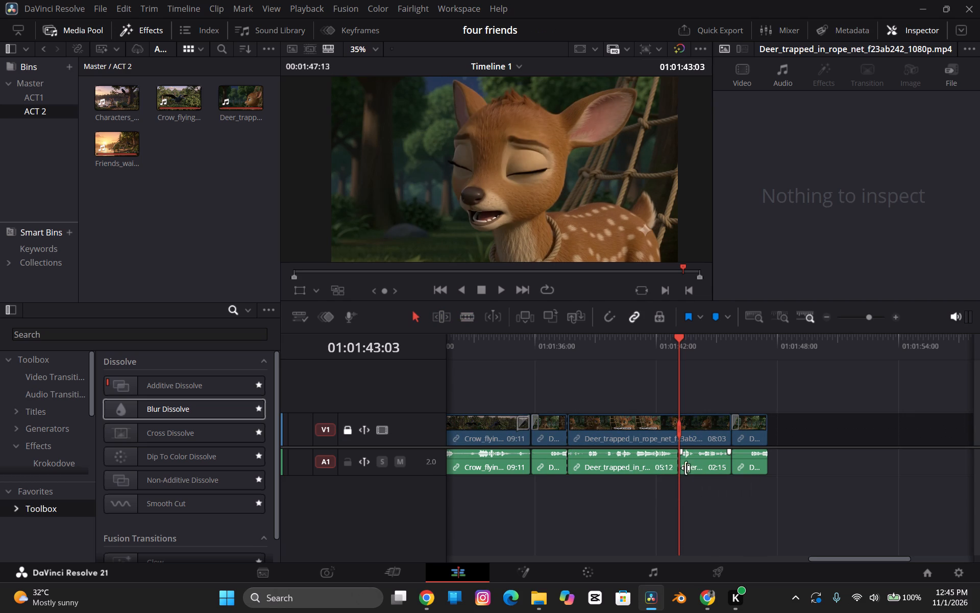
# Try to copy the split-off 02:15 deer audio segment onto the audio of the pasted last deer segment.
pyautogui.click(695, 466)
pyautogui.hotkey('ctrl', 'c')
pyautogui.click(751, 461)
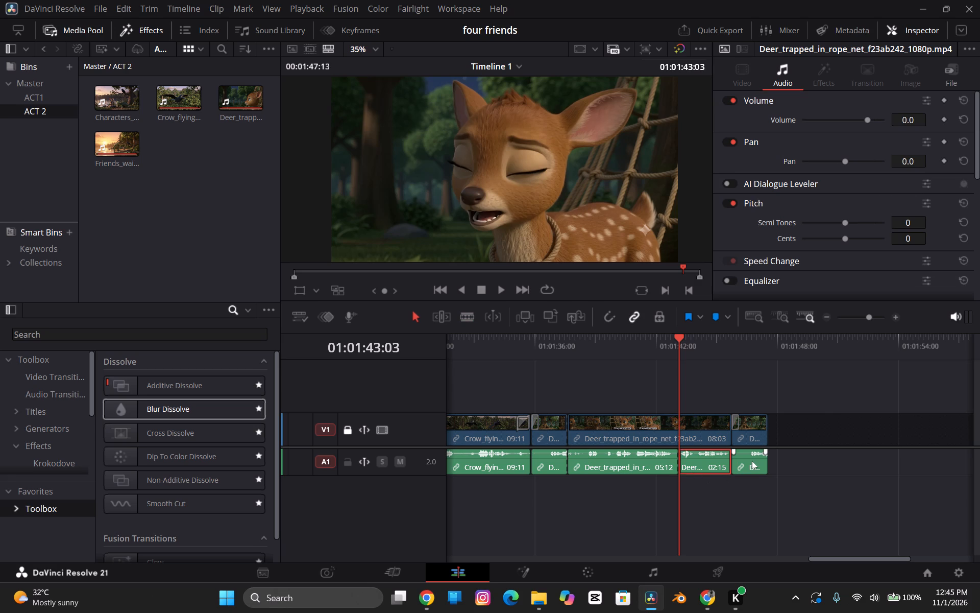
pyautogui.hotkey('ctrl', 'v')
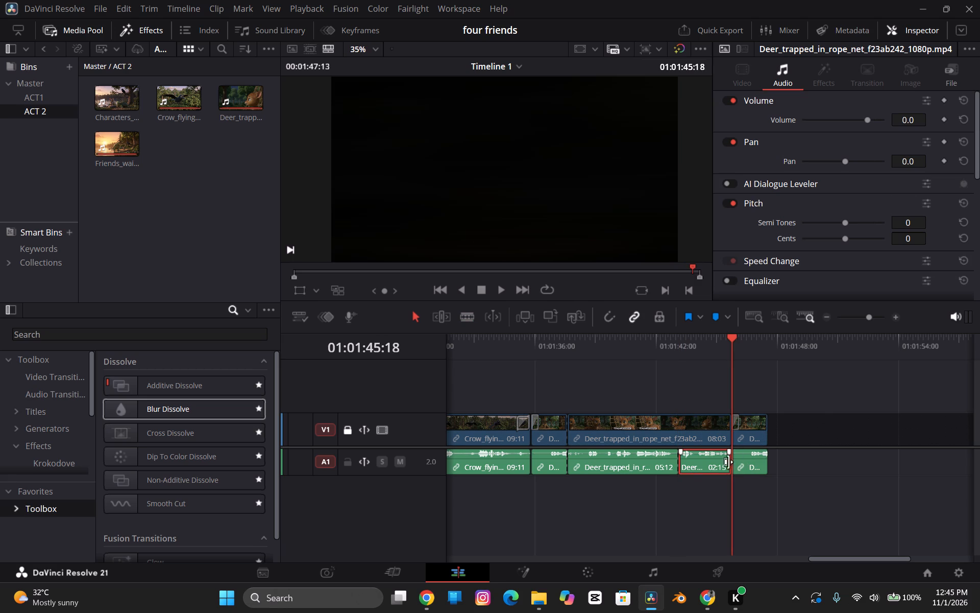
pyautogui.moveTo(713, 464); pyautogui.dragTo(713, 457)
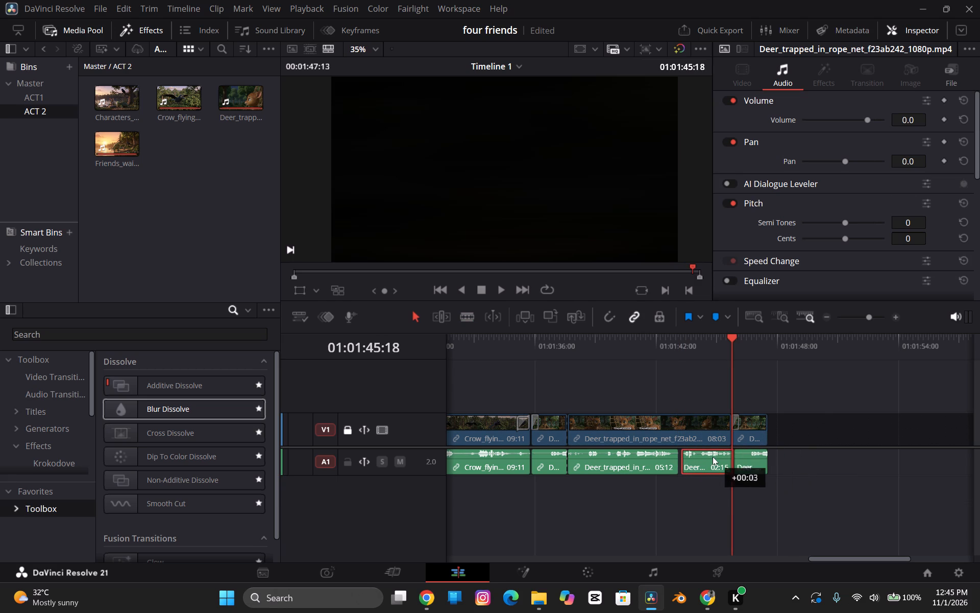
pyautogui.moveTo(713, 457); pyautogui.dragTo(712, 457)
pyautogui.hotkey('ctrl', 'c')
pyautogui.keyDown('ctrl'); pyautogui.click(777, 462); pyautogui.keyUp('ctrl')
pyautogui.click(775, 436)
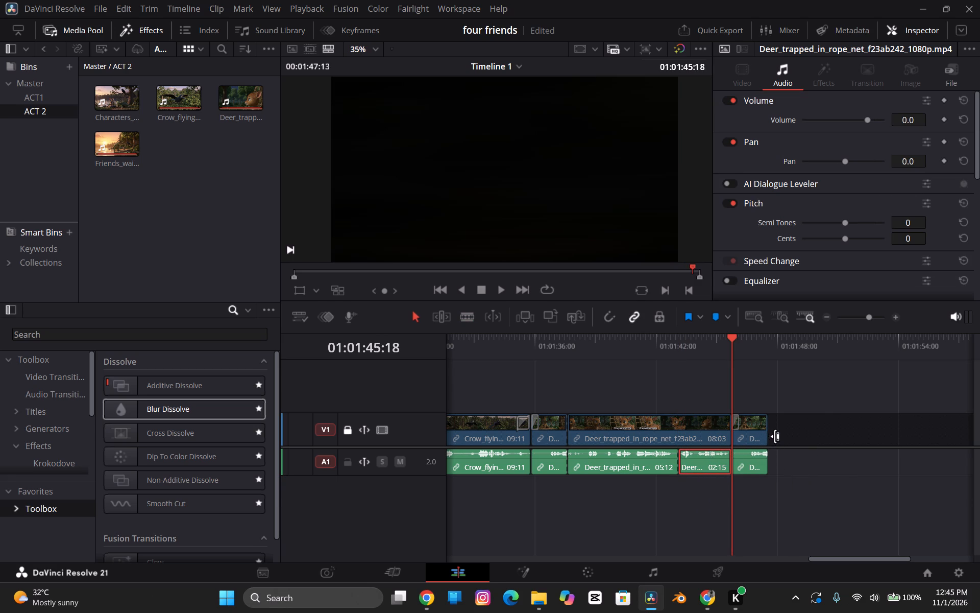
# Unlock video track V1, paste the copied 02:15 deer audio over the last deer segment's audio at 01:01:45:18, and play it back.
pyautogui.click(751, 421)
pyautogui.click(735, 423)
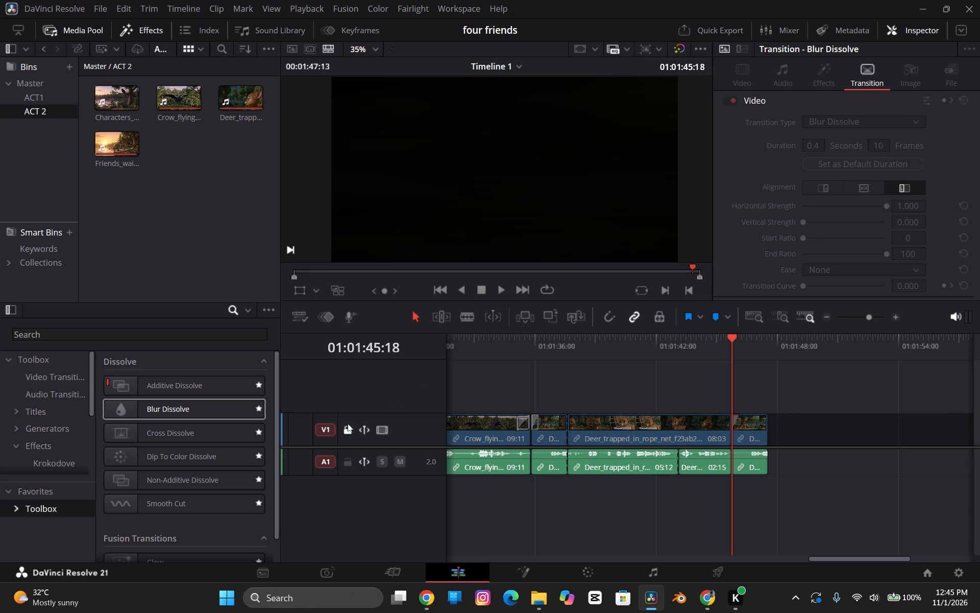
pyautogui.click(348, 423)
pyautogui.click(789, 436)
pyautogui.keyDown('ctrl'); pyautogui.click(789, 426); pyautogui.keyUp('ctrl')
pyautogui.keyDown('ctrl'); pyautogui.click(772, 420); pyautogui.keyUp('ctrl')
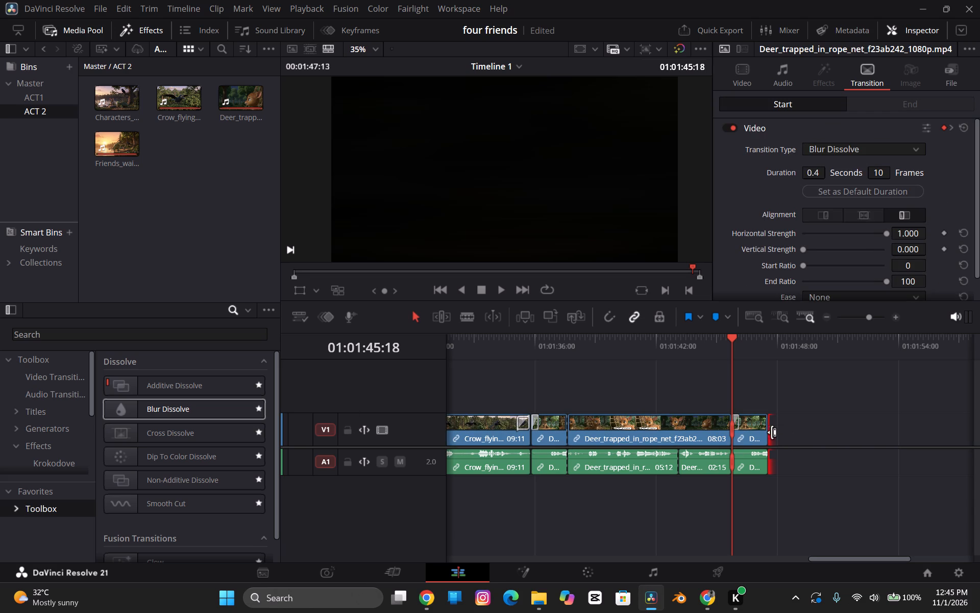
pyautogui.hotkey('ctrl', 'v')
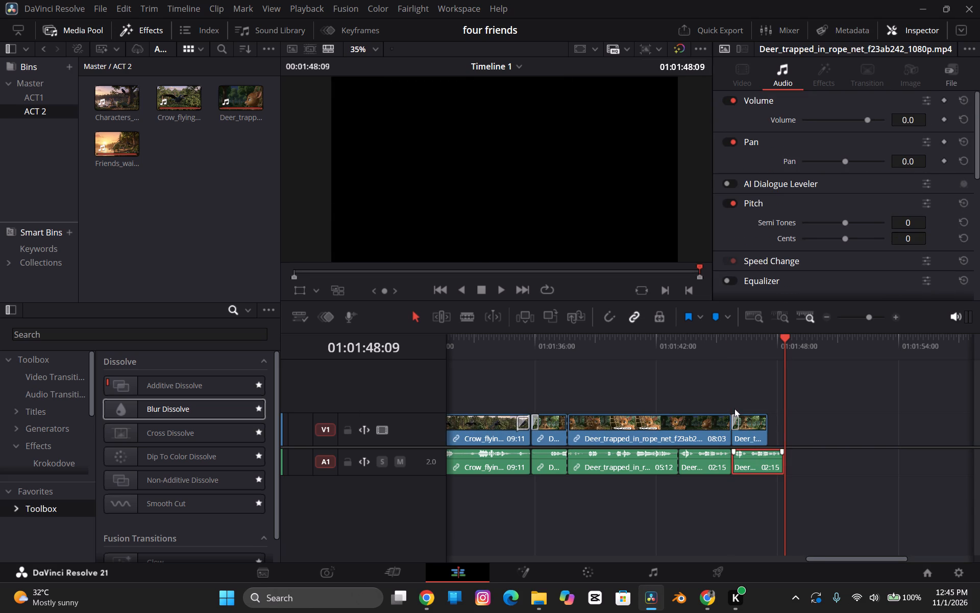
pyautogui.moveTo(719, 345); pyautogui.dragTo(725, 341)
pyautogui.press('space')
pyautogui.press('space')
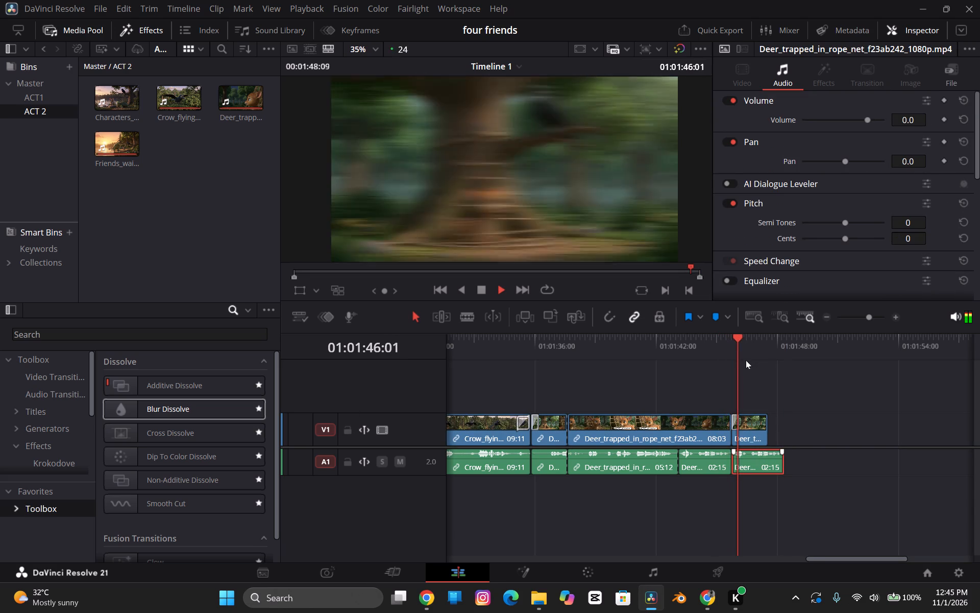
pyautogui.press('space')
pyautogui.press('space')
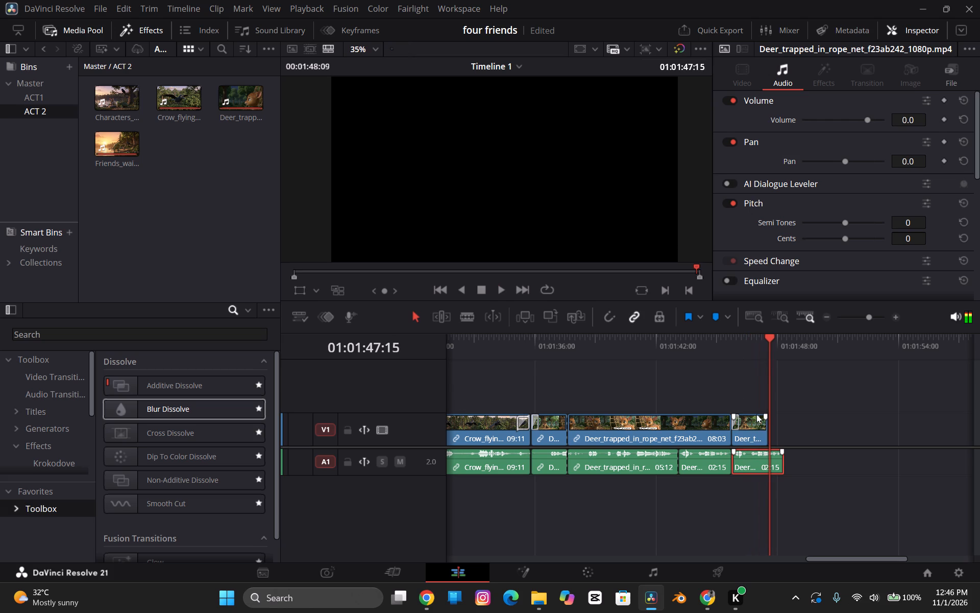
# Extend the last deer segment's video to 02:15 so it ends together with the pasted audio, checking it with playback.
pyautogui.click(769, 430)
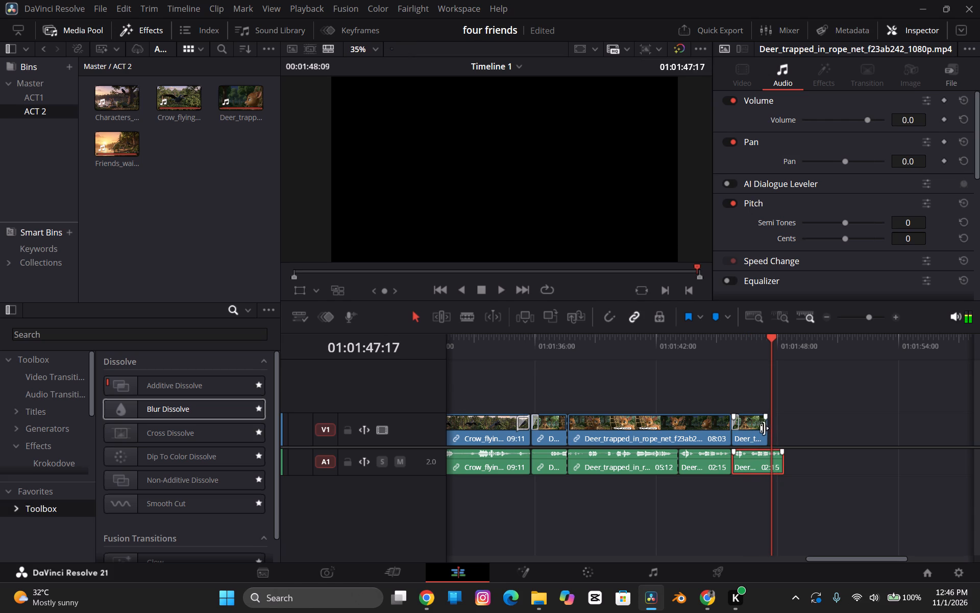
pyautogui.click(764, 428)
pyautogui.moveTo(769, 428); pyautogui.dragTo(775, 430)
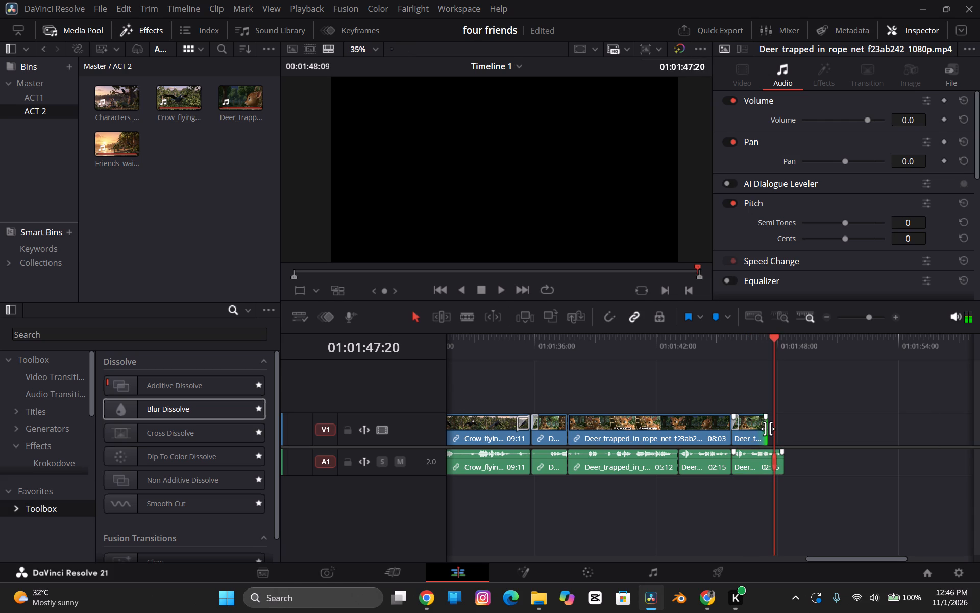
pyautogui.moveTo(765, 429); pyautogui.dragTo(778, 431)
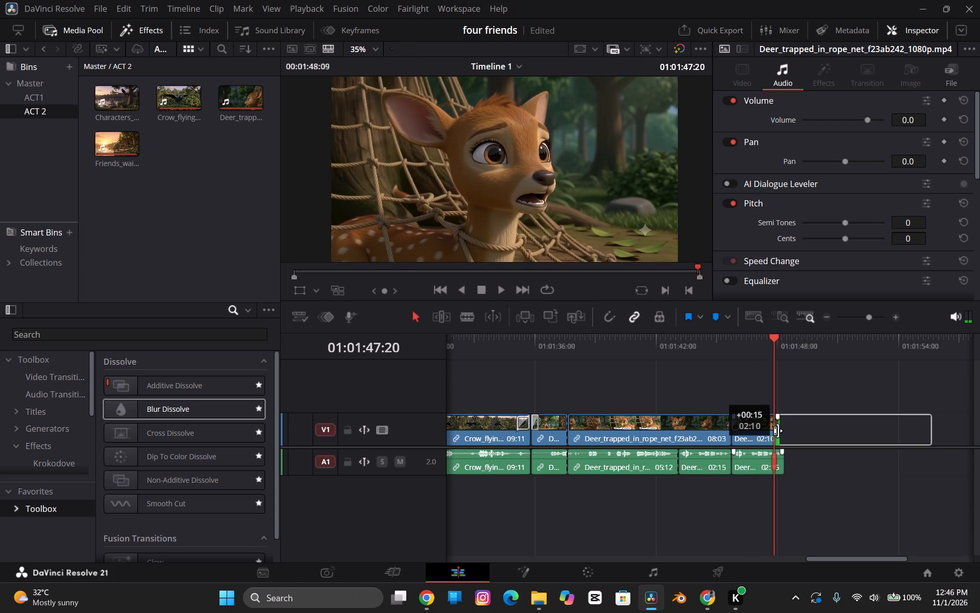
pyautogui.moveTo(778, 431); pyautogui.dragTo(781, 431)
pyautogui.click(728, 349)
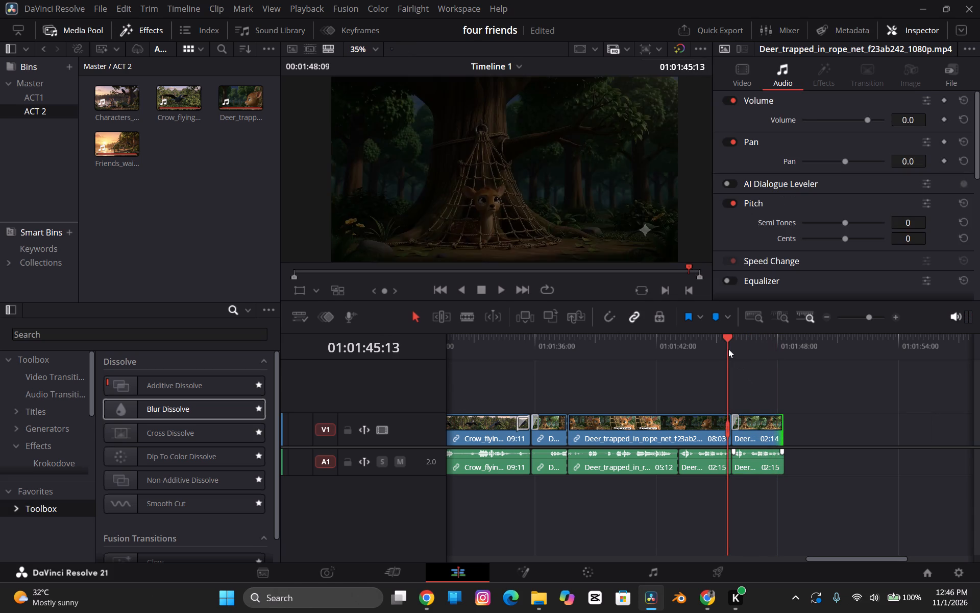
pyautogui.press('space')
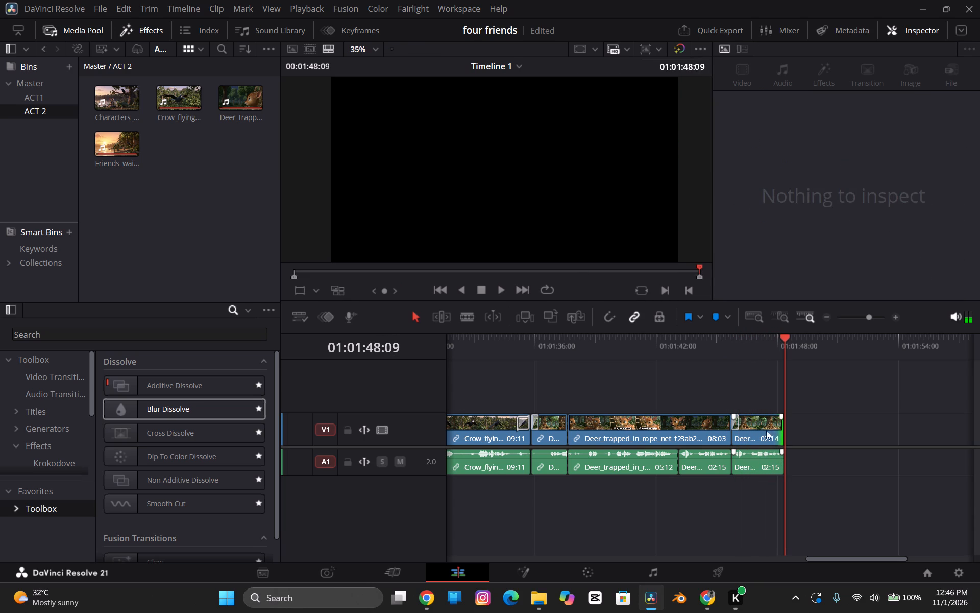
pyautogui.click(782, 434)
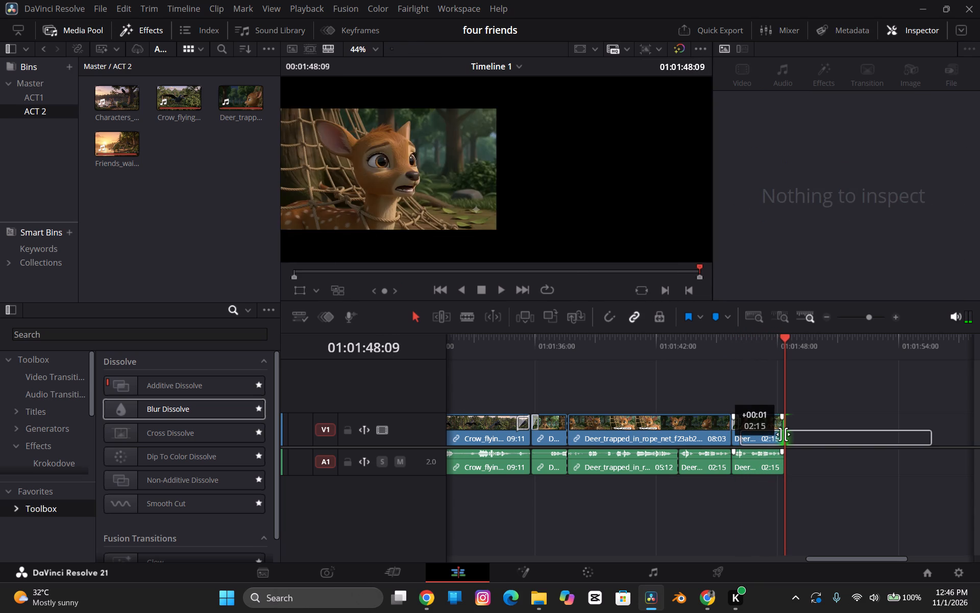